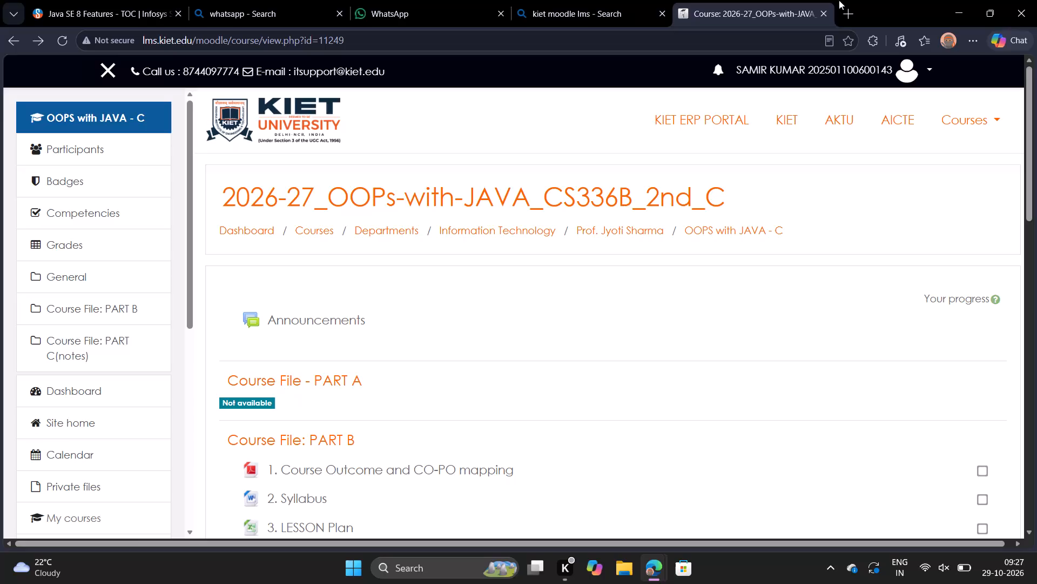
Open ChatGPT from a new browser tab, keeping the blank new tab page available.
{"action": "left_click", "coordinate": [854, 7]}
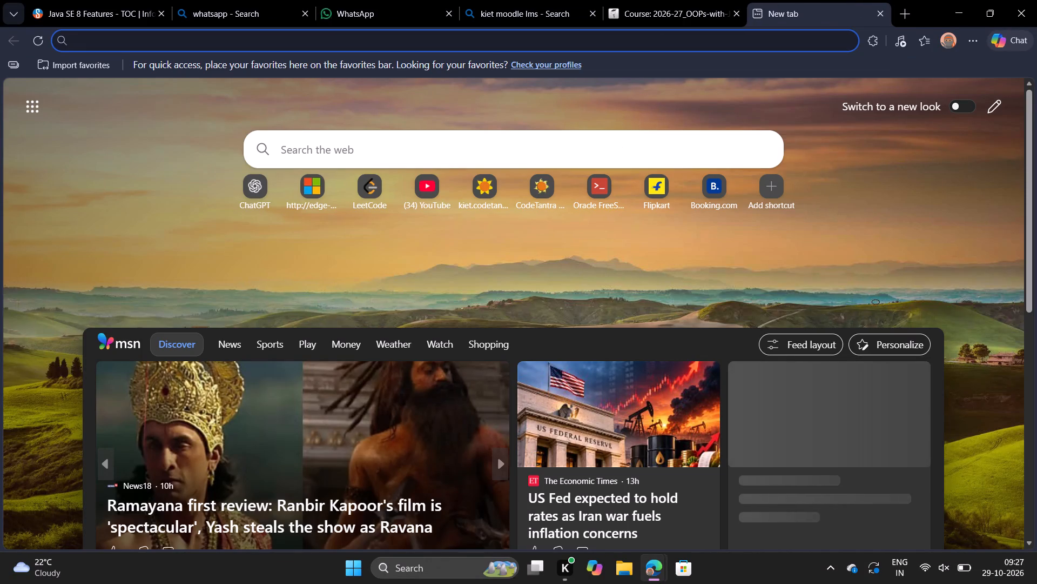
{"action": "left_click", "coordinate": [246, 197]}
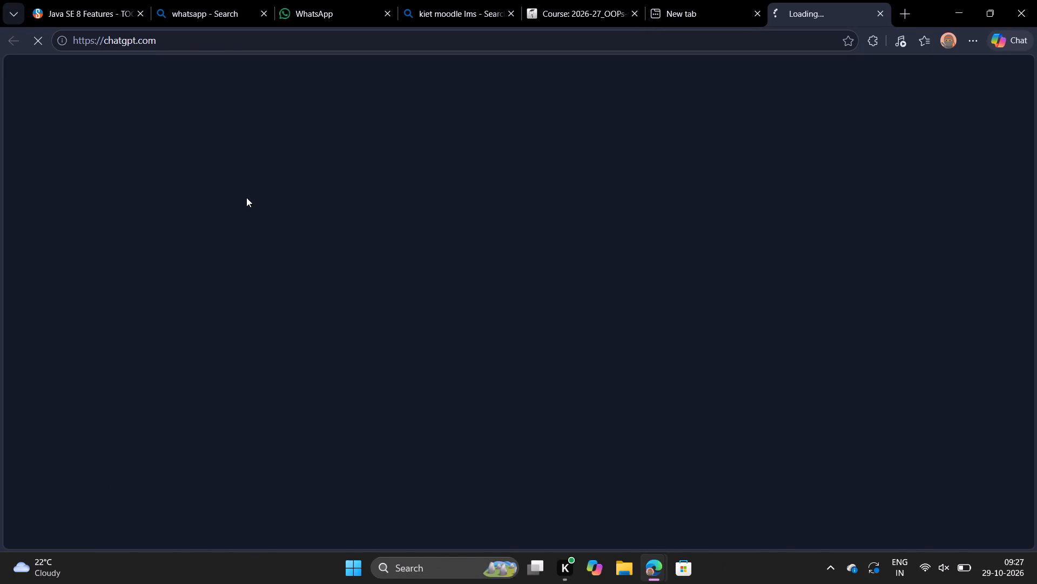
Search the web for "tradingview charts" from the blank new tab page and open the in.tradingview.com chart result.
{"action": "left_click", "coordinate": [663, 4]}
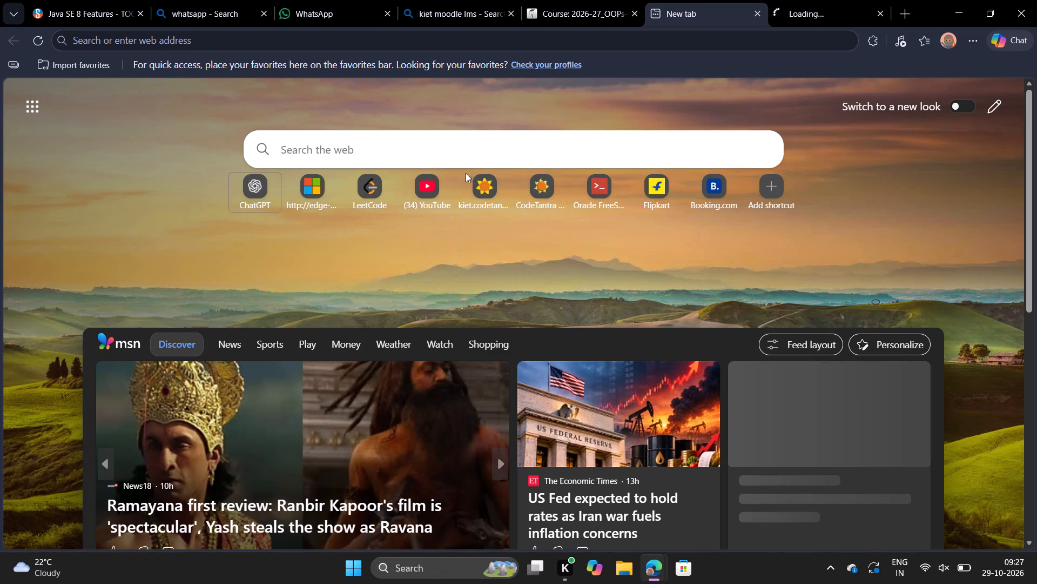
{"action": "left_click", "coordinate": [400, 156]}
{"action": "key", "text": "t"}
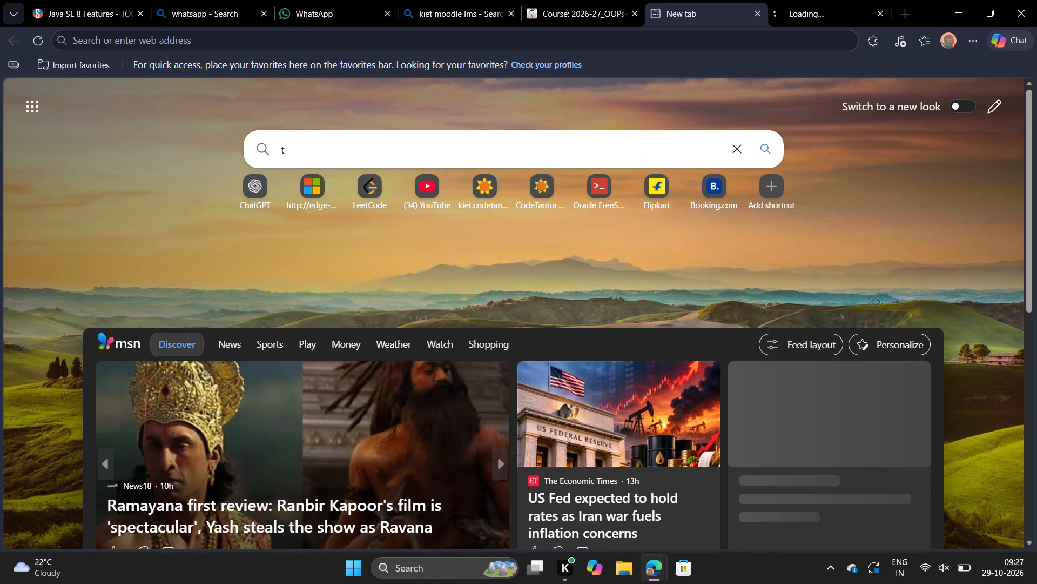
{"action": "type", "text": "ra"}
{"action": "key", "text": "d"}
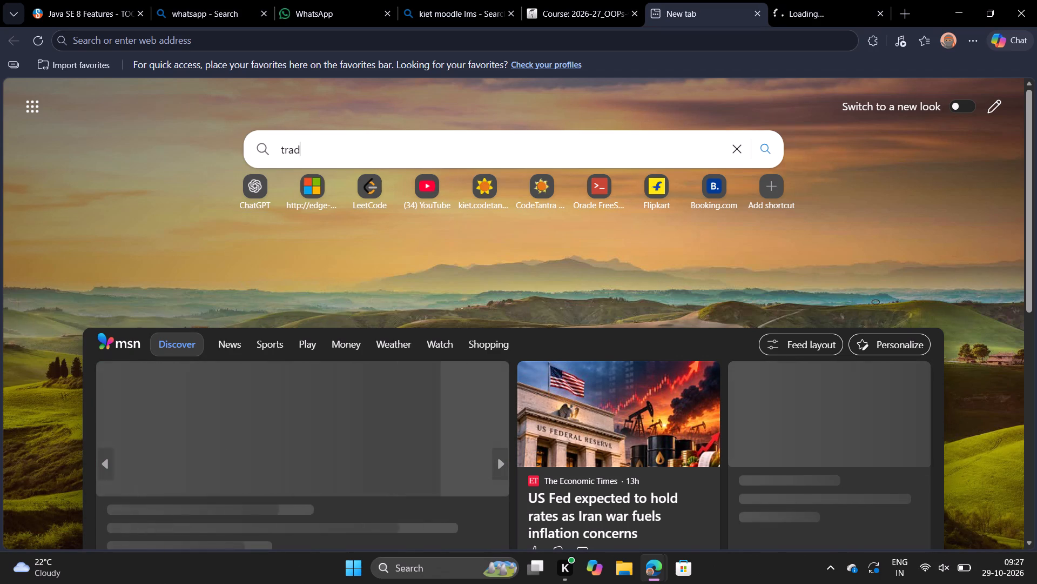
{"action": "type", "text": "ing"}
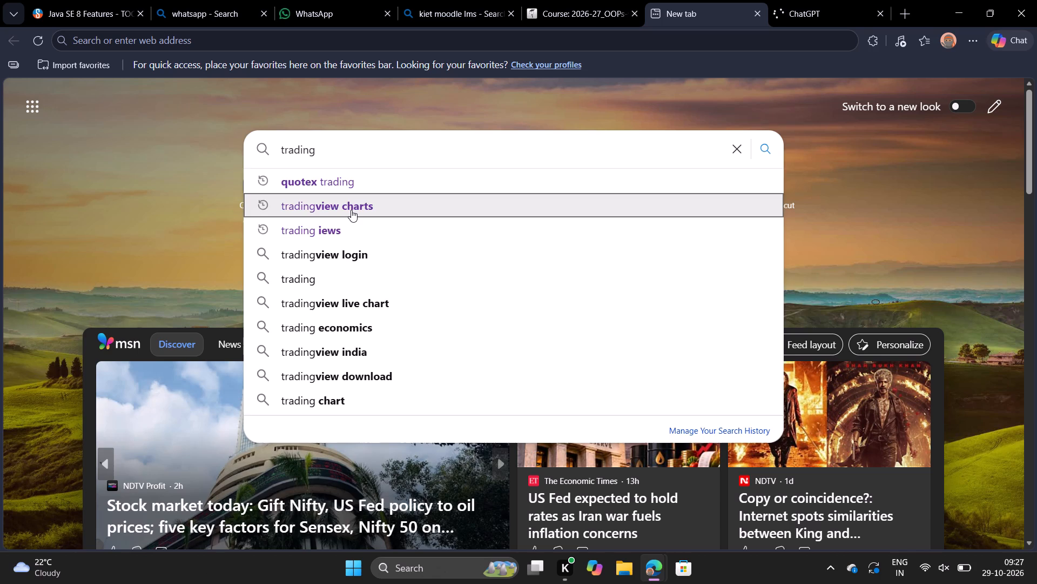
{"action": "left_click", "coordinate": [351, 210]}
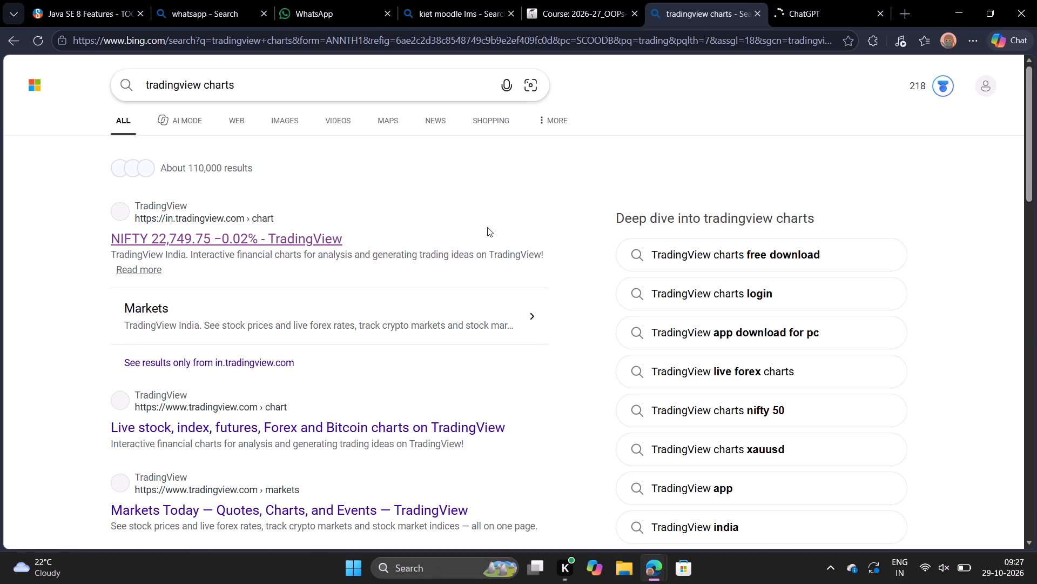
{"action": "left_click", "coordinate": [253, 249]}
{"action": "left_click", "coordinate": [240, 238]}
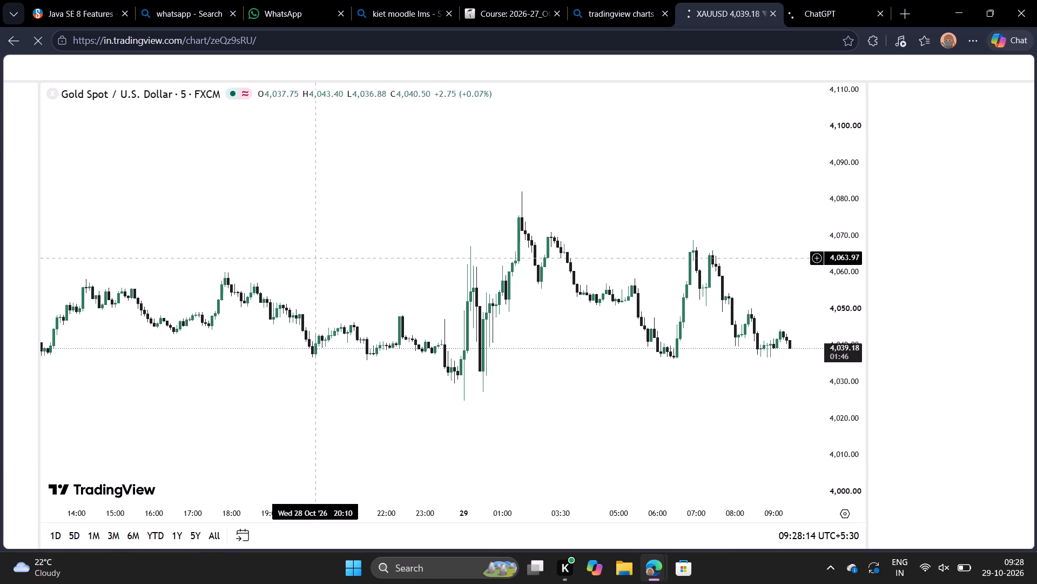
Examine the latest price action on the 5-minute XAUUSD chart around the drawn range box and short position.
{"action": "scroll", "coordinate": [385, 311], "scroll_direction": "down", "scroll_amount": 2}
{"action": "scroll", "coordinate": [385, 311], "scroll_direction": "up", "scroll_amount": 1}
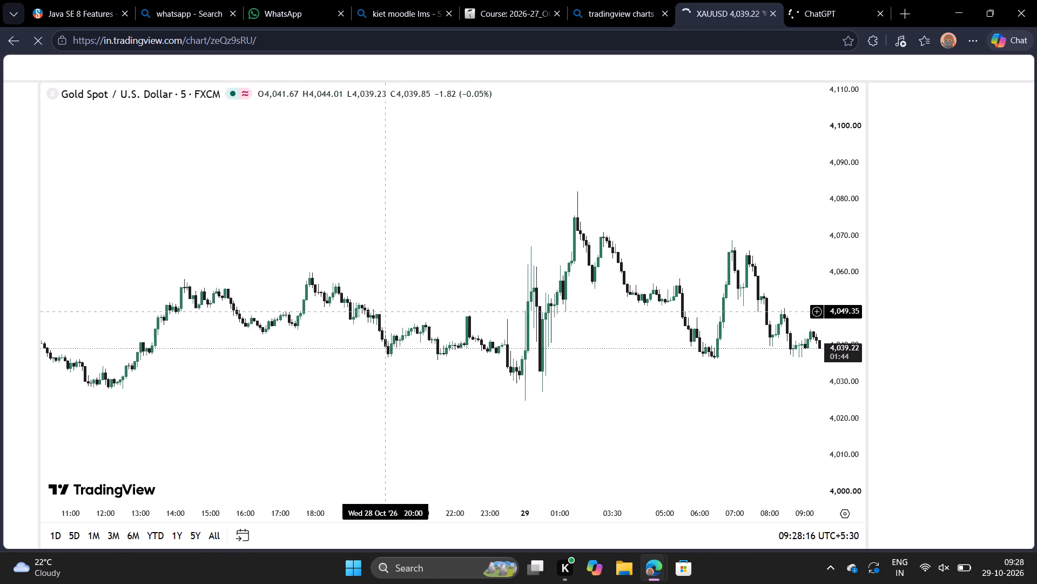
{"action": "scroll", "coordinate": [385, 311], "scroll_direction": "up", "scroll_amount": 1}
{"action": "left_click_drag", "start_coordinate": [594, 212], "coordinate": [569, 198]}
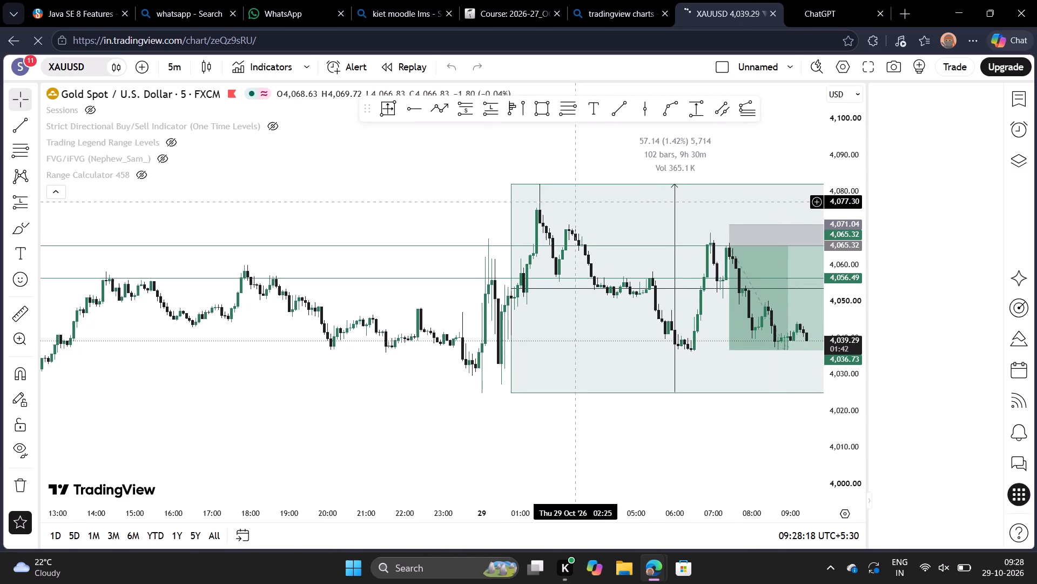
{"action": "left_click_drag", "start_coordinate": [569, 198], "coordinate": [391, 176]}
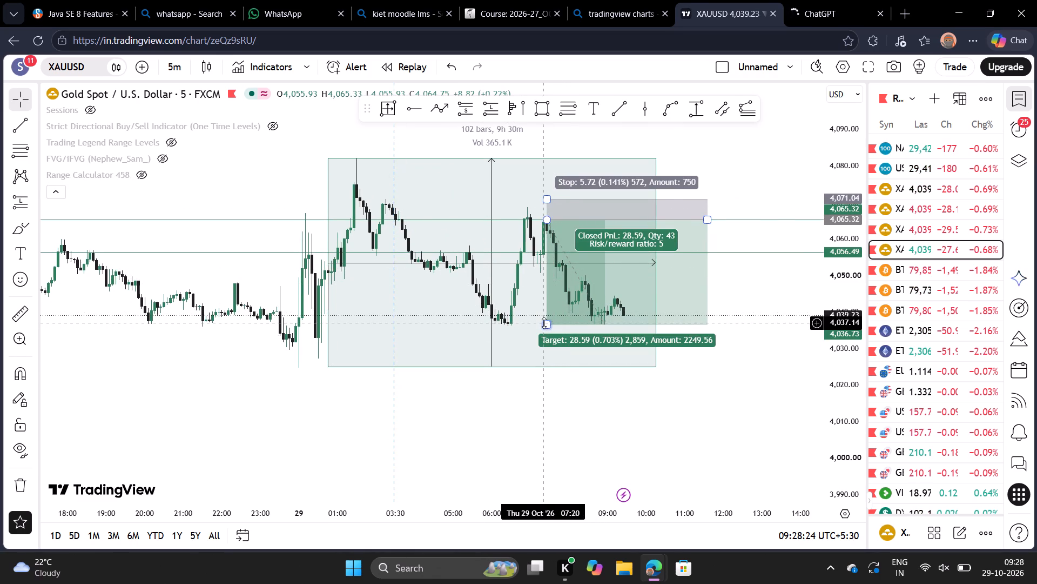
{"action": "left_click", "coordinate": [643, 399]}
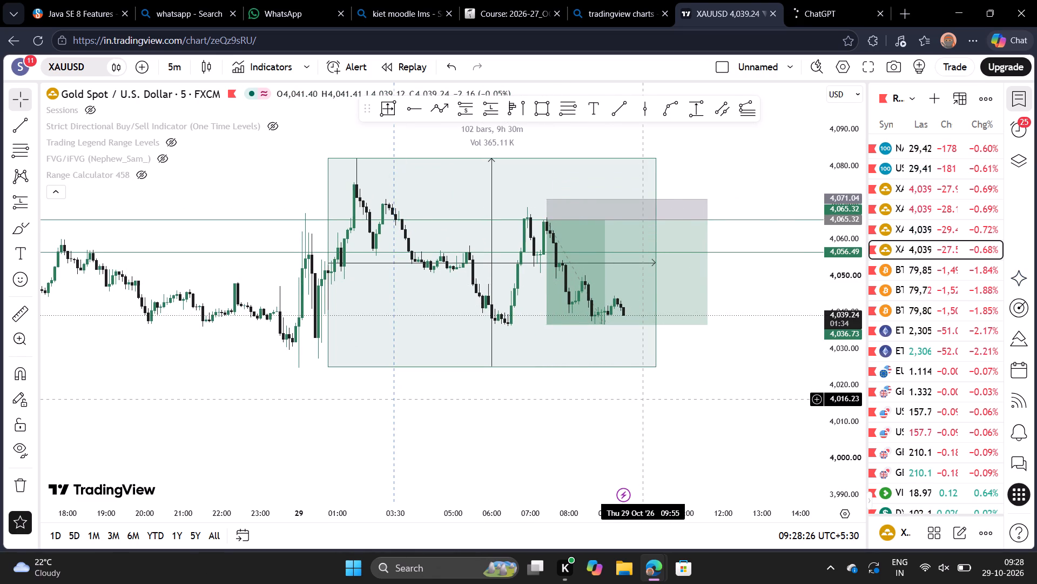
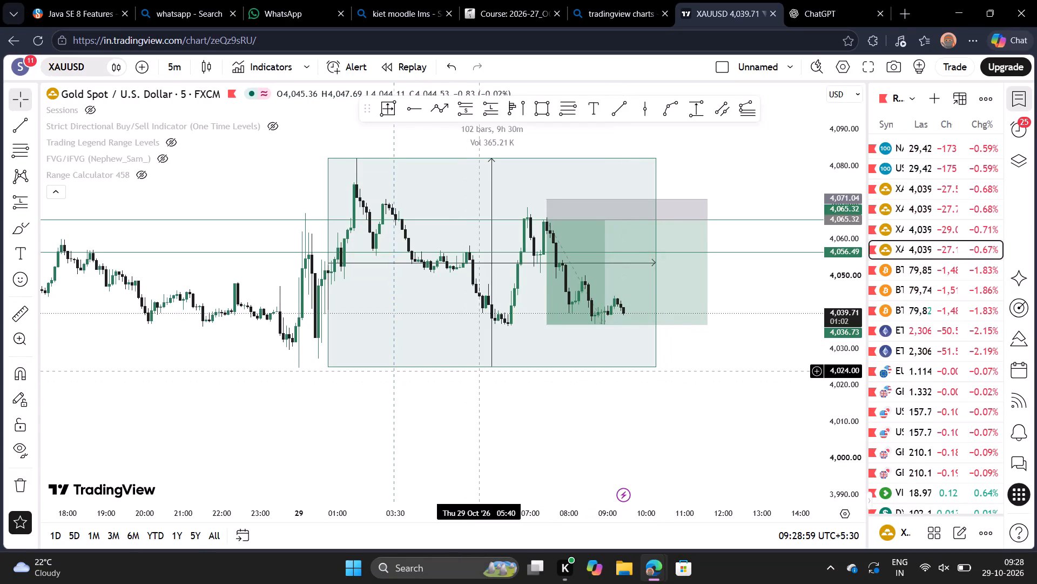
Move the drawn range box so its lower edge sits at about 4,040.25 and it spans 03:50 to 12:20 on 29 October.
{"action": "left_click", "coordinate": [480, 370]}
{"action": "left_click_drag", "start_coordinate": [494, 368], "coordinate": [500, 367]}
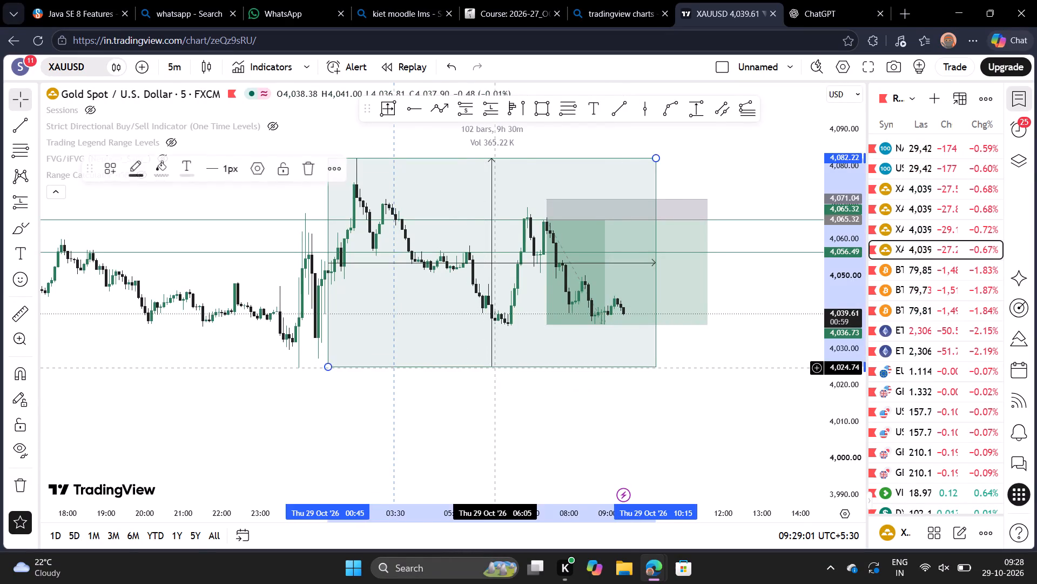
{"action": "left_click_drag", "start_coordinate": [500, 367], "coordinate": [581, 322]}
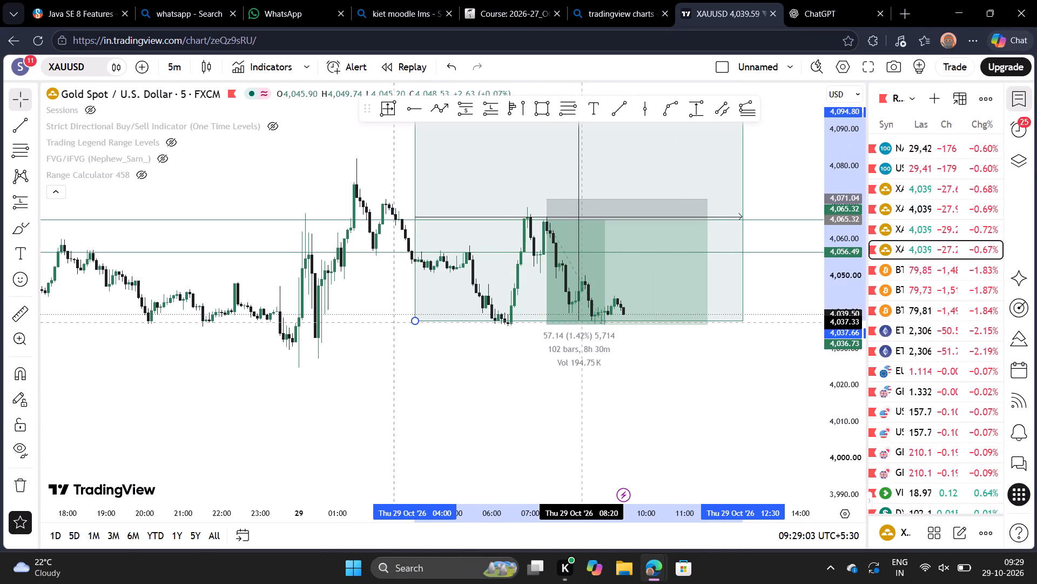
{"action": "left_click_drag", "start_coordinate": [581, 322], "coordinate": [577, 311]}
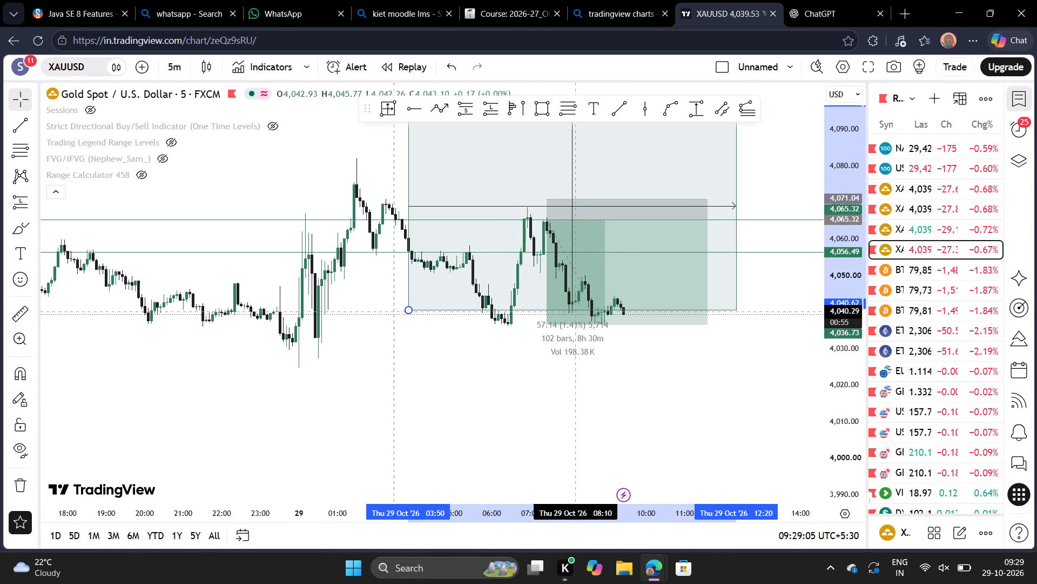
{"action": "left_click_drag", "start_coordinate": [577, 311], "coordinate": [575, 313]}
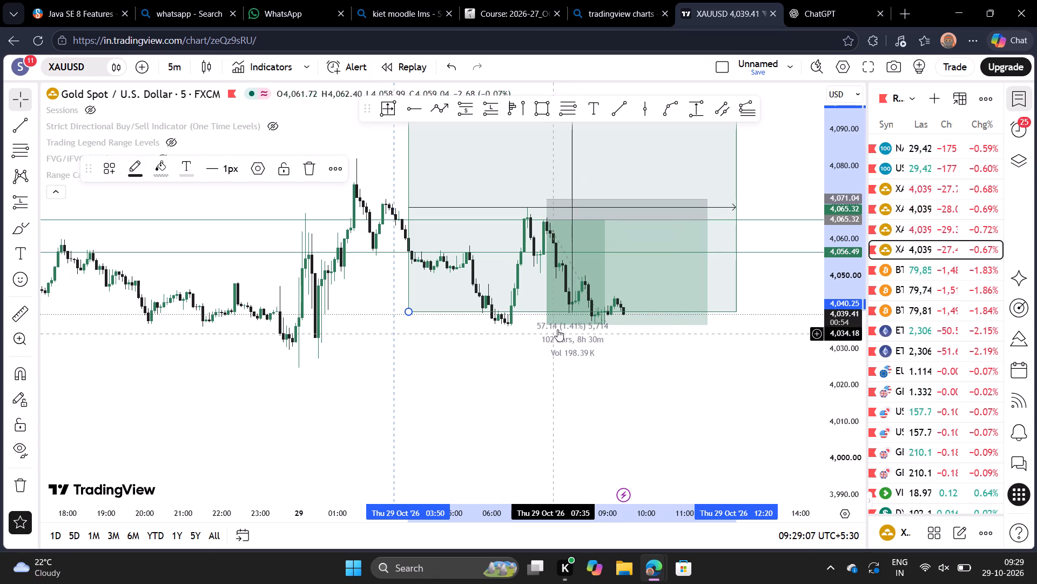
Adjust the short position to a target of about 4,039.92 and shorten it to end at about 08:00.
{"action": "left_click_drag", "start_coordinate": [549, 322], "coordinate": [577, 313]}
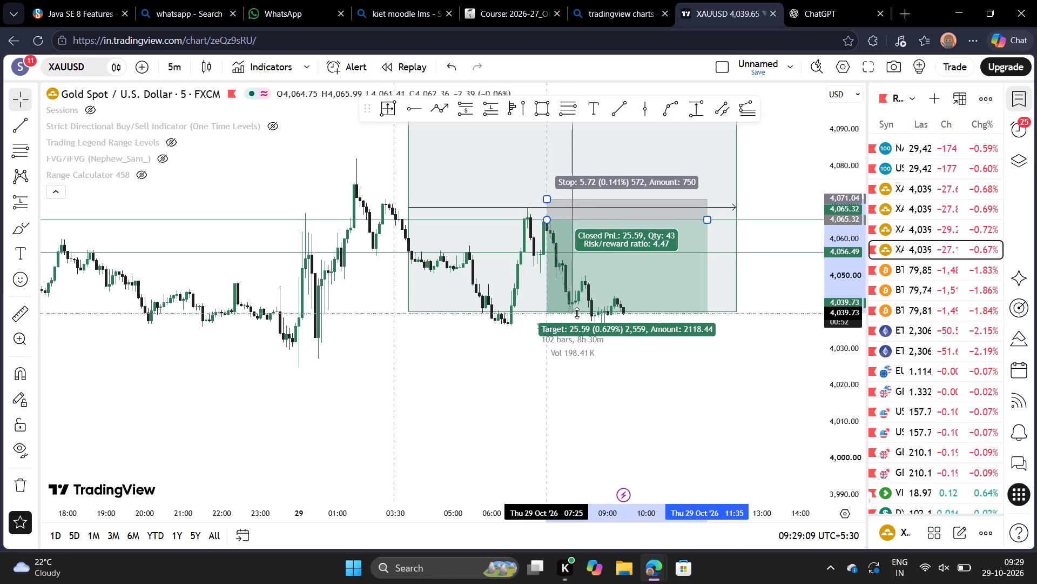
{"action": "left_click_drag", "start_coordinate": [577, 313], "coordinate": [577, 313]}
{"action": "left_click", "coordinate": [590, 333]}
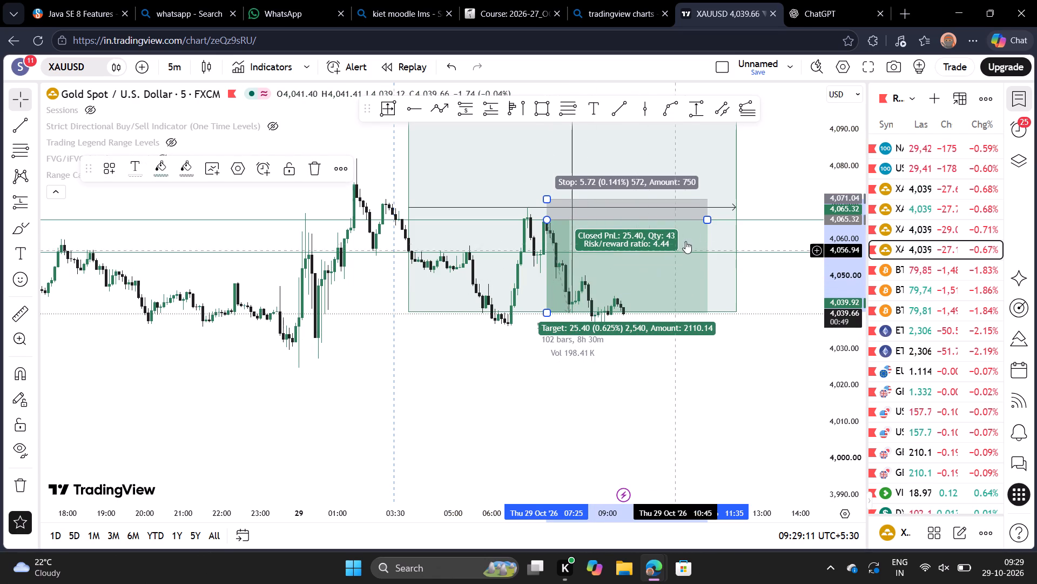
{"action": "left_click_drag", "start_coordinate": [708, 221], "coordinate": [597, 236]}
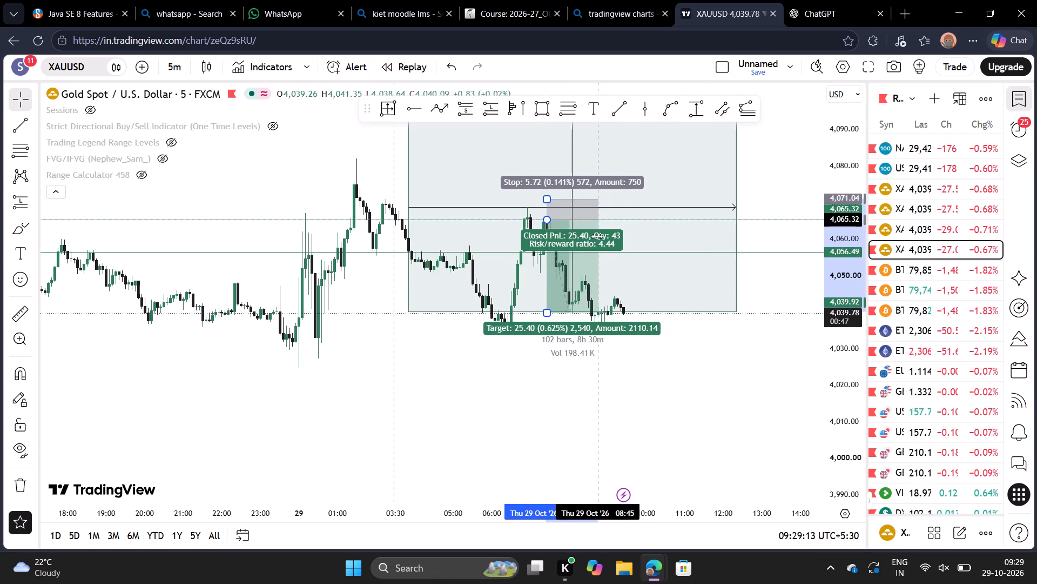
{"action": "left_click_drag", "start_coordinate": [597, 236], "coordinate": [569, 234]}
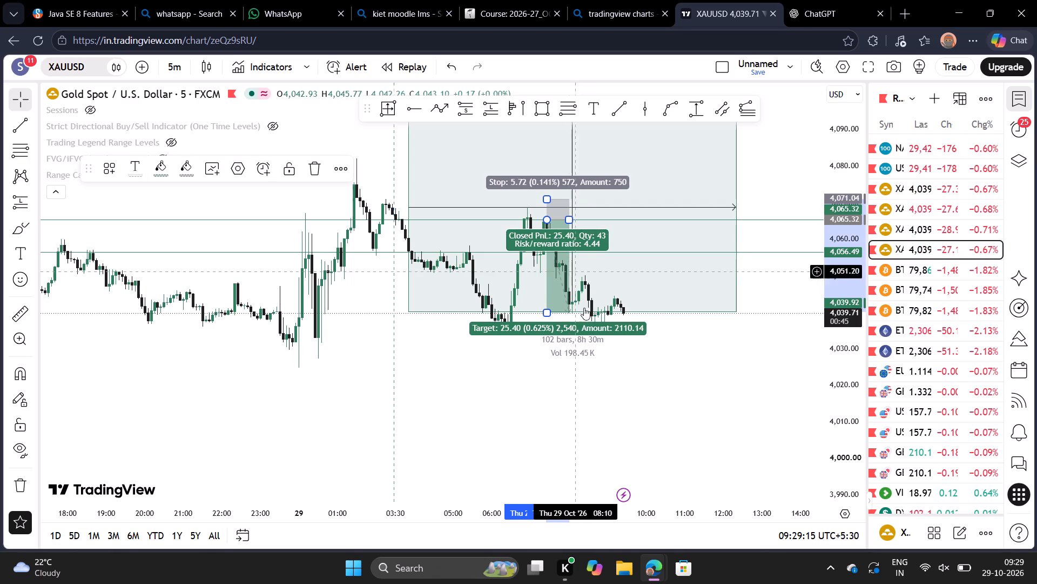
{"action": "left_click", "coordinate": [592, 341]}
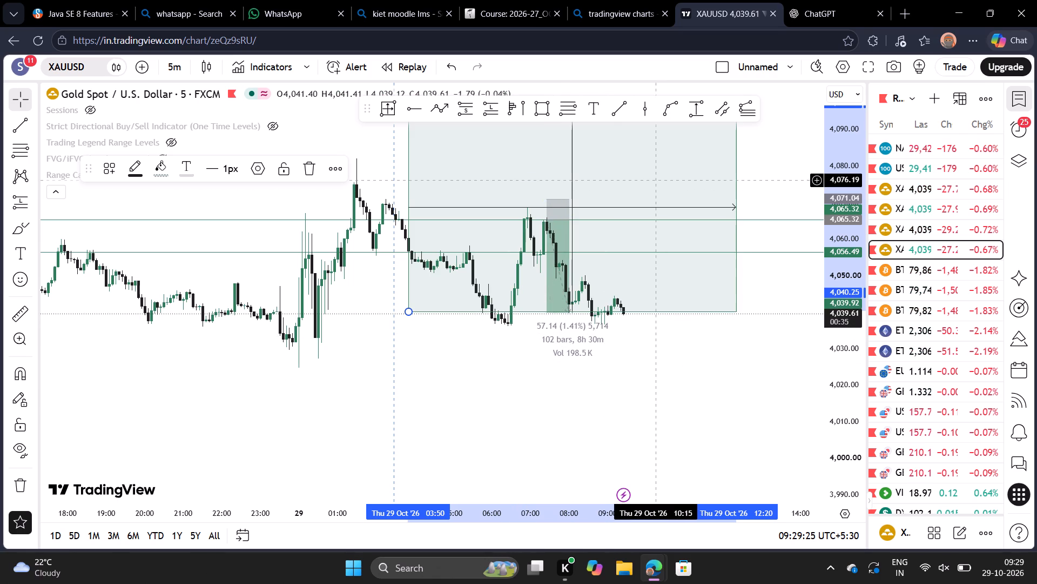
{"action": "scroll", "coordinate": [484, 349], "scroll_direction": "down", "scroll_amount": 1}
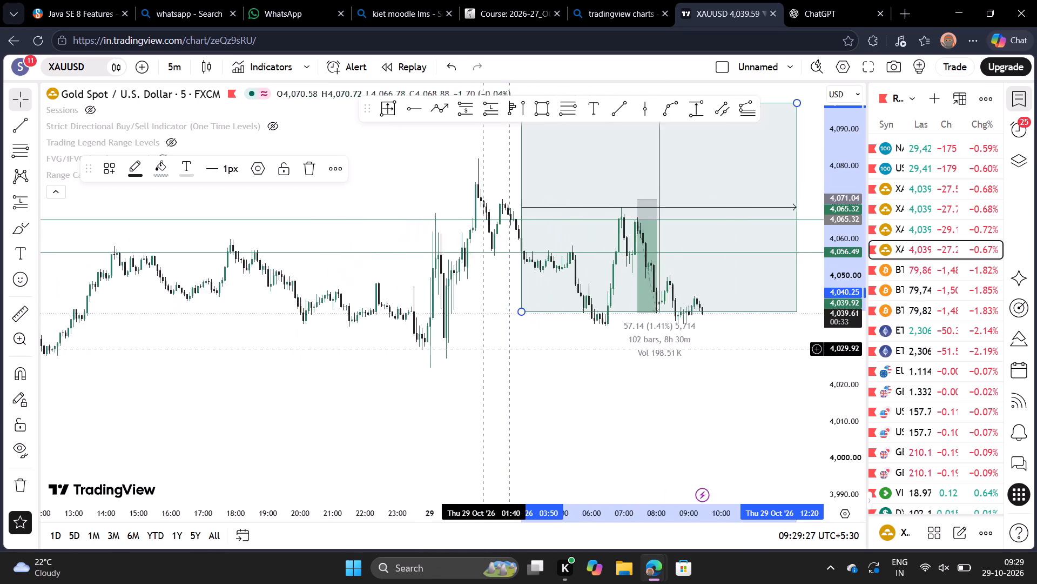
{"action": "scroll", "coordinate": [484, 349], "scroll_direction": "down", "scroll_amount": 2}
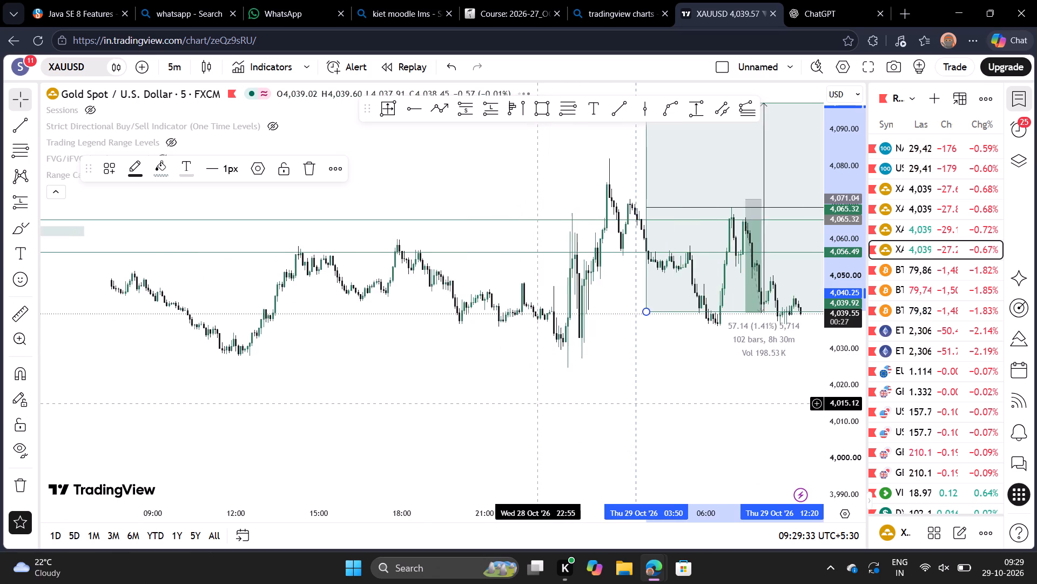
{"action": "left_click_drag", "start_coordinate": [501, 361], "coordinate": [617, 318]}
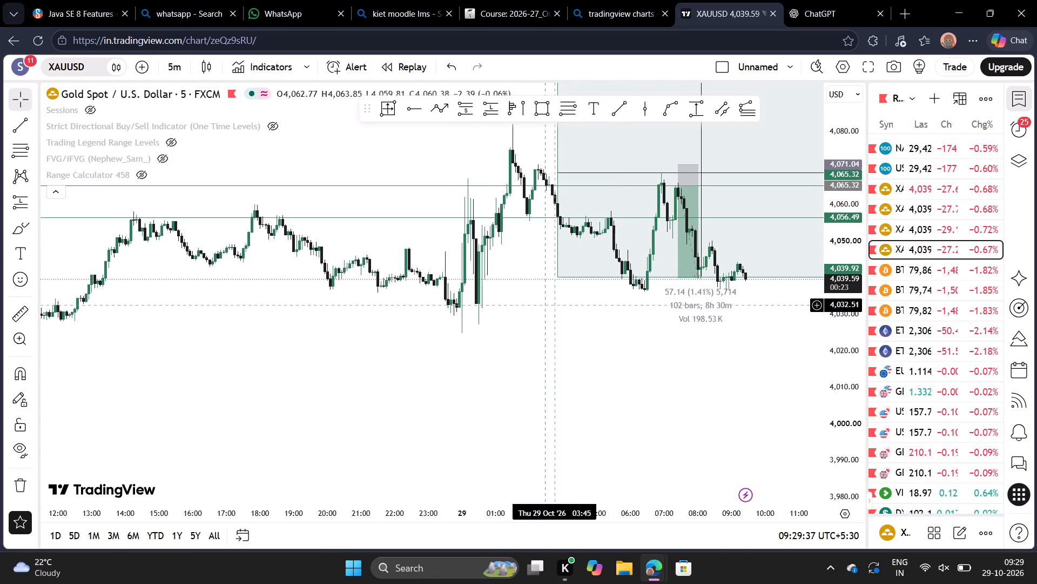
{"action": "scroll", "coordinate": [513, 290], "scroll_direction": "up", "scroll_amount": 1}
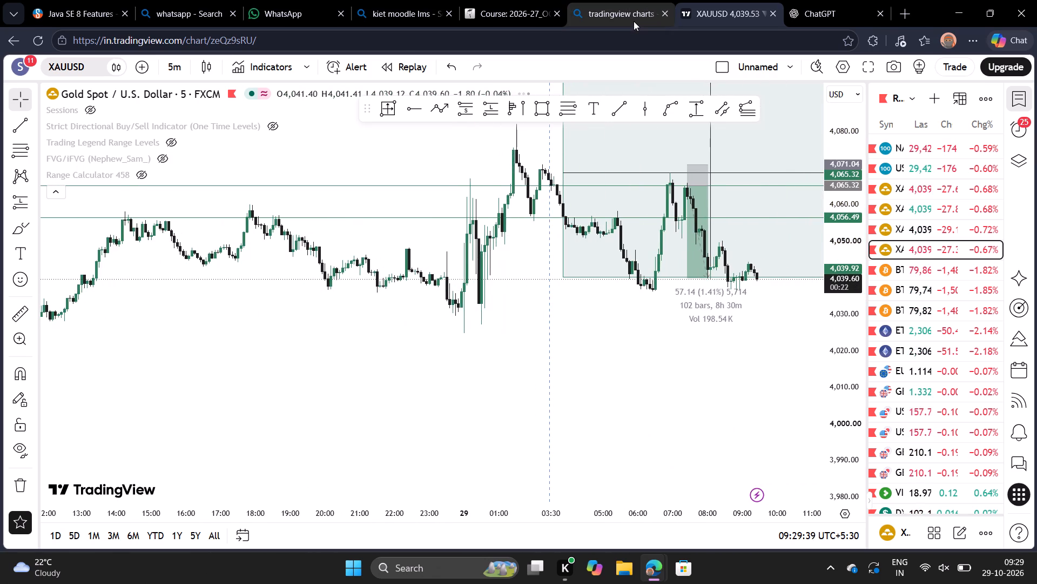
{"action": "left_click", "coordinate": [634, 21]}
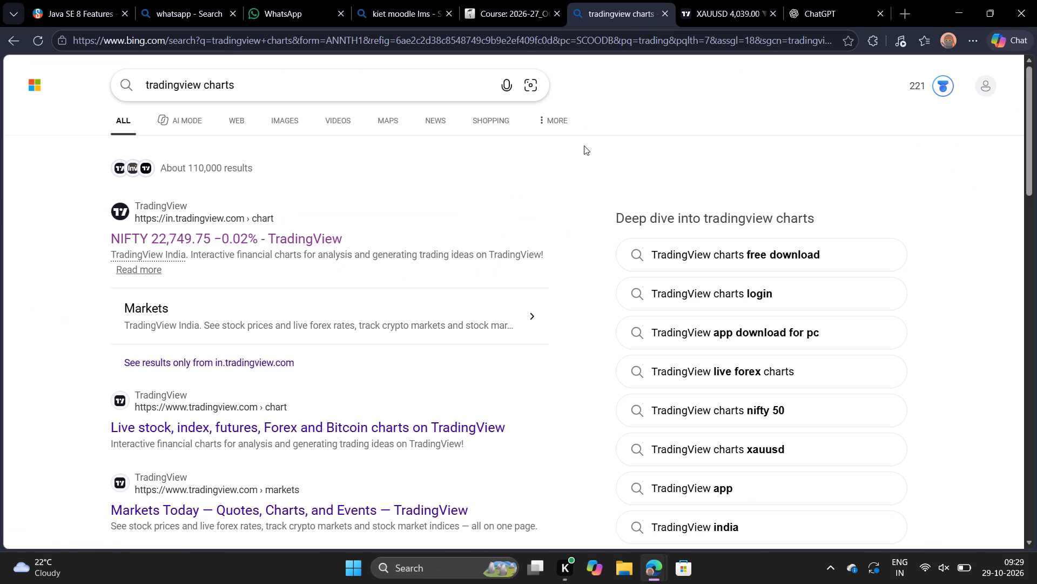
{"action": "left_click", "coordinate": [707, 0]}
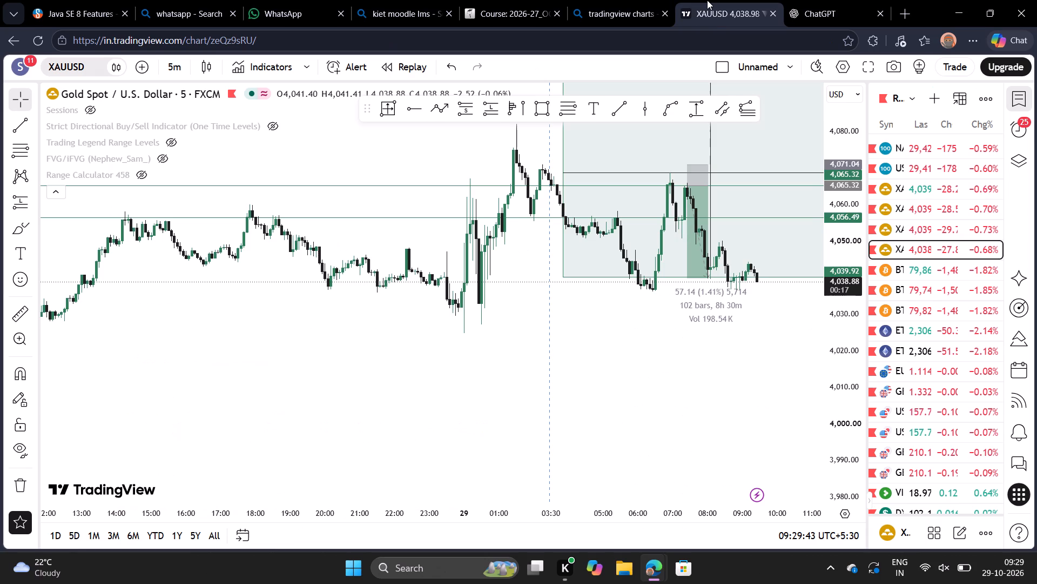
Draw a Fib retracement from about 4,055.83 at the early 29 October pullback low up to about 4,071.19 at 08:00.
{"action": "scroll", "coordinate": [542, 295], "scroll_direction": "up", "scroll_amount": 1}
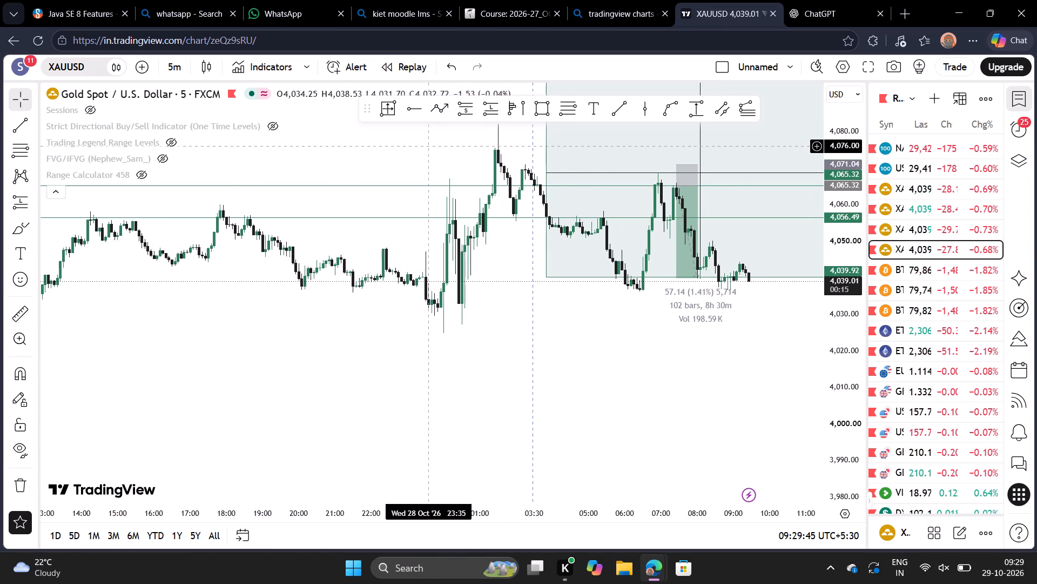
{"action": "left_click_drag", "start_coordinate": [428, 147], "coordinate": [344, 170]}
{"action": "left_click", "coordinate": [573, 110]}
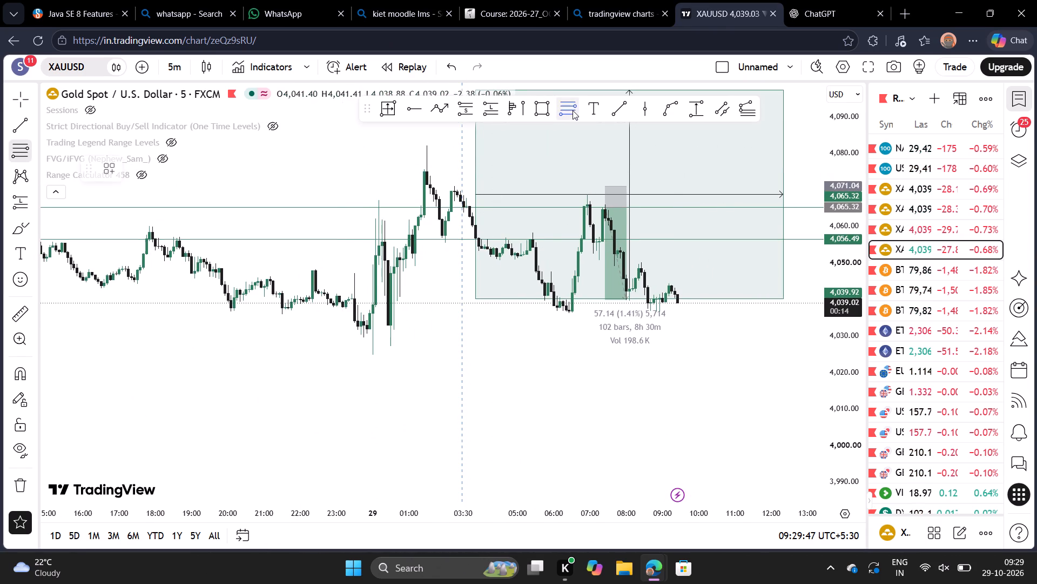
{"action": "left_click_drag", "start_coordinate": [442, 242], "coordinate": [535, 207]}
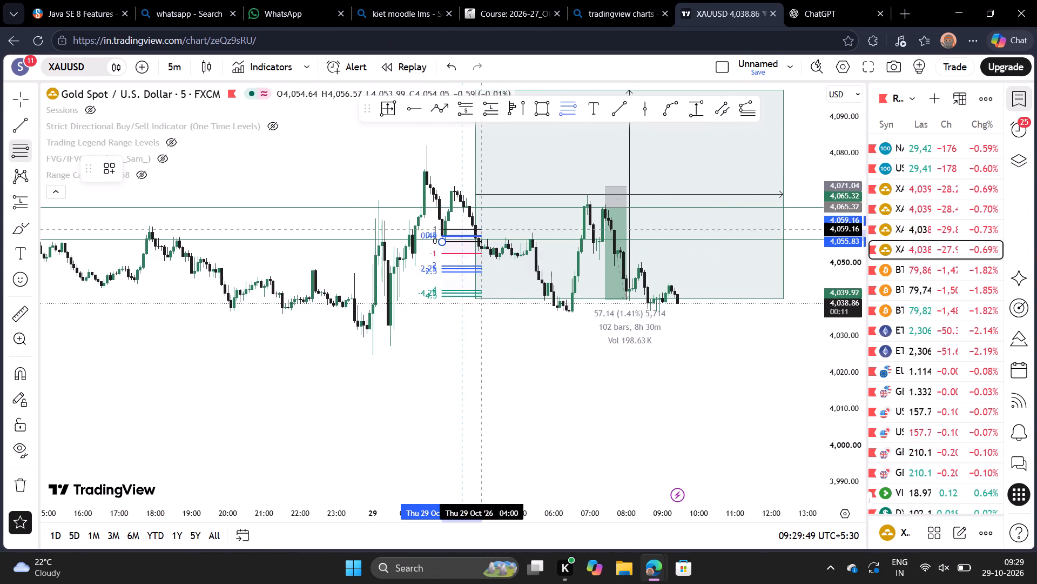
{"action": "left_click_drag", "start_coordinate": [535, 207], "coordinate": [628, 185]}
{"action": "left_click", "coordinate": [628, 185]}
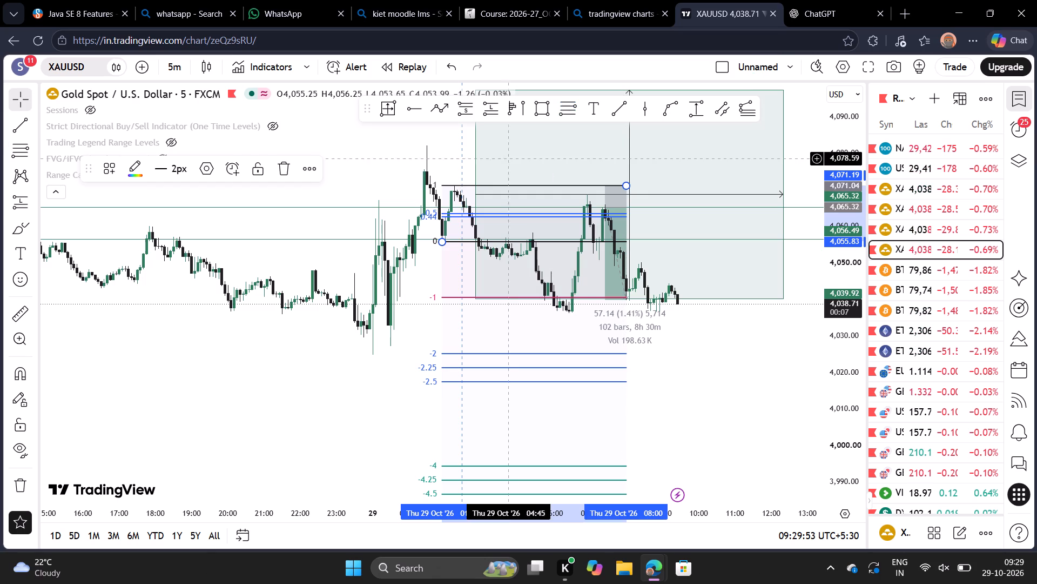
{"action": "left_click", "coordinate": [351, 187]}
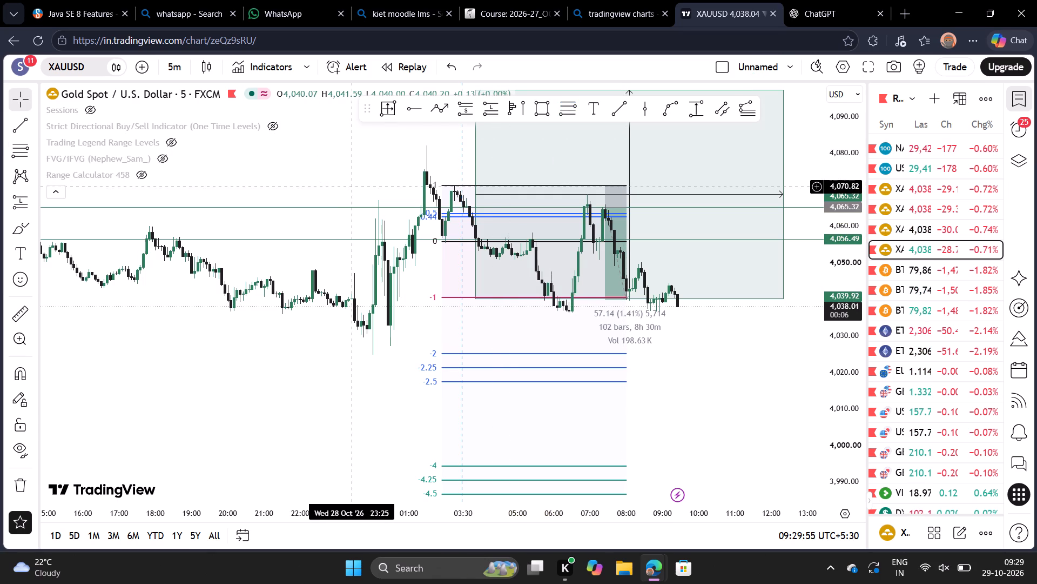
Draw a rectangle between the Fib's -2.25 and -2.5 levels, about 4,021.41 to 4,017.52, from 07:30 to 13:10.
{"action": "left_click_drag", "start_coordinate": [351, 187], "coordinate": [267, 131]}
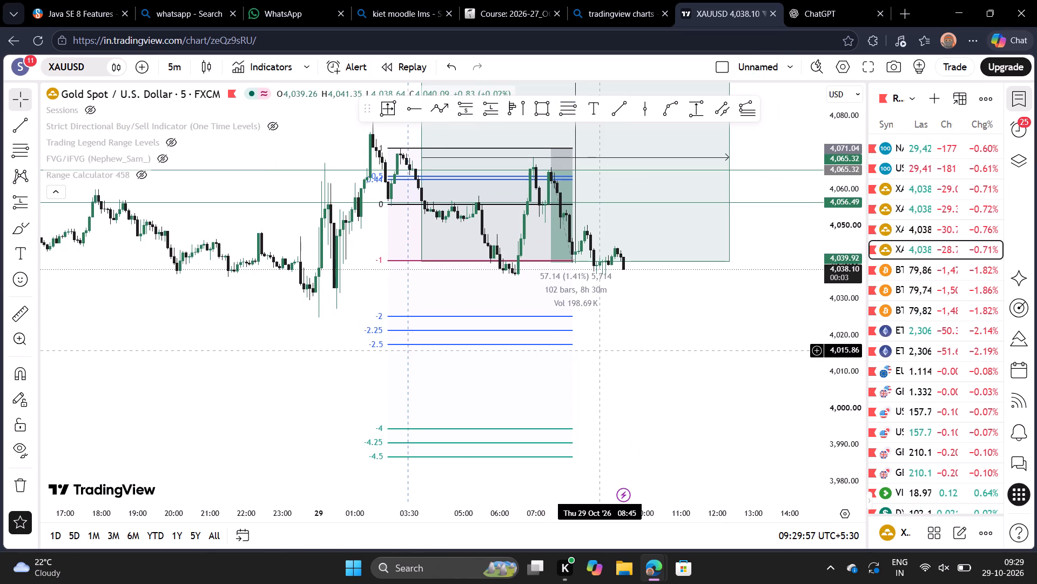
{"action": "left_click", "coordinate": [601, 350]}
{"action": "left_click_drag", "start_coordinate": [628, 346], "coordinate": [543, 229]}
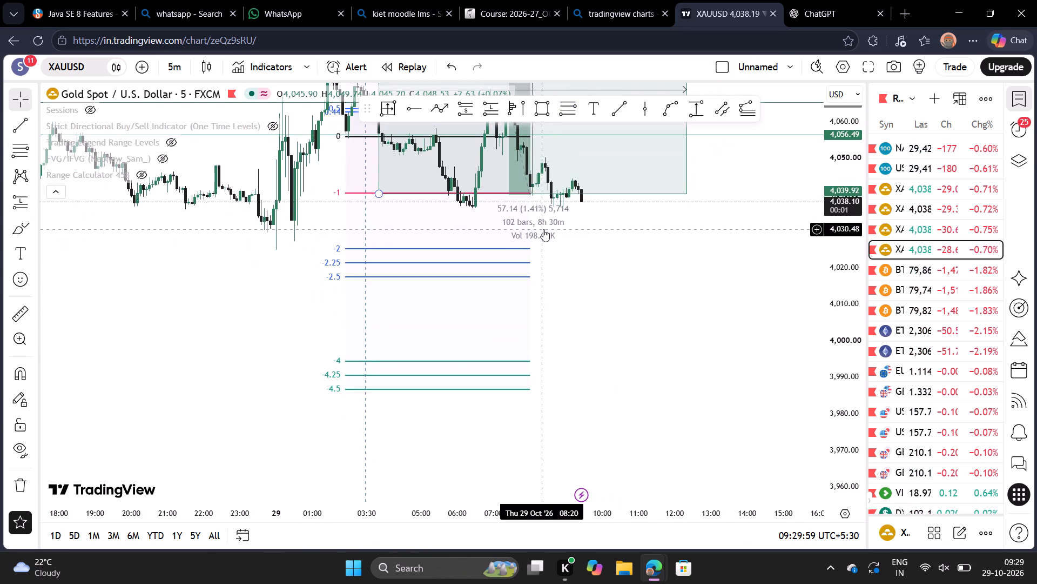
{"action": "left_click", "coordinate": [550, 116]}
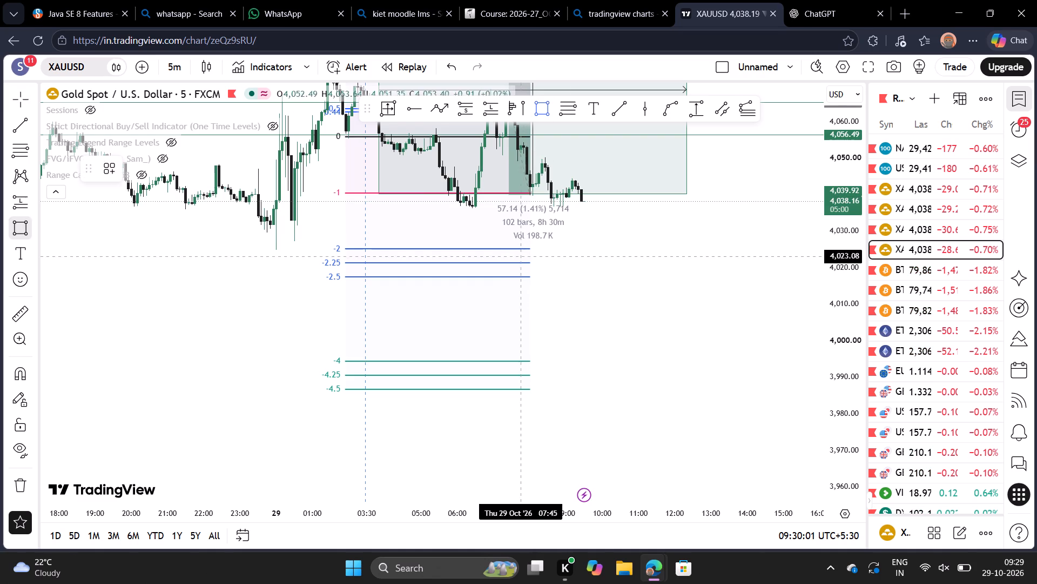
{"action": "left_click_drag", "start_coordinate": [512, 263], "coordinate": [718, 277]}
{"action": "left_click", "coordinate": [718, 277]}
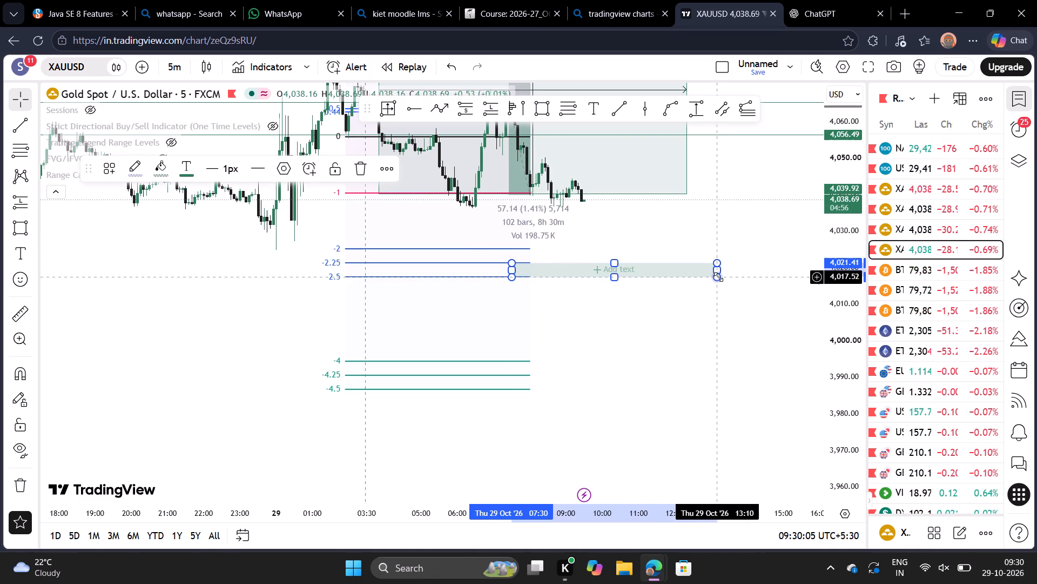
{"action": "left_click", "coordinate": [712, 308]}
Extend the rectangle up to the Fib's -2 level at about 4,025.11, with its start at about 07:05.
{"action": "scroll", "coordinate": [712, 308], "scroll_direction": "down", "scroll_amount": 3}
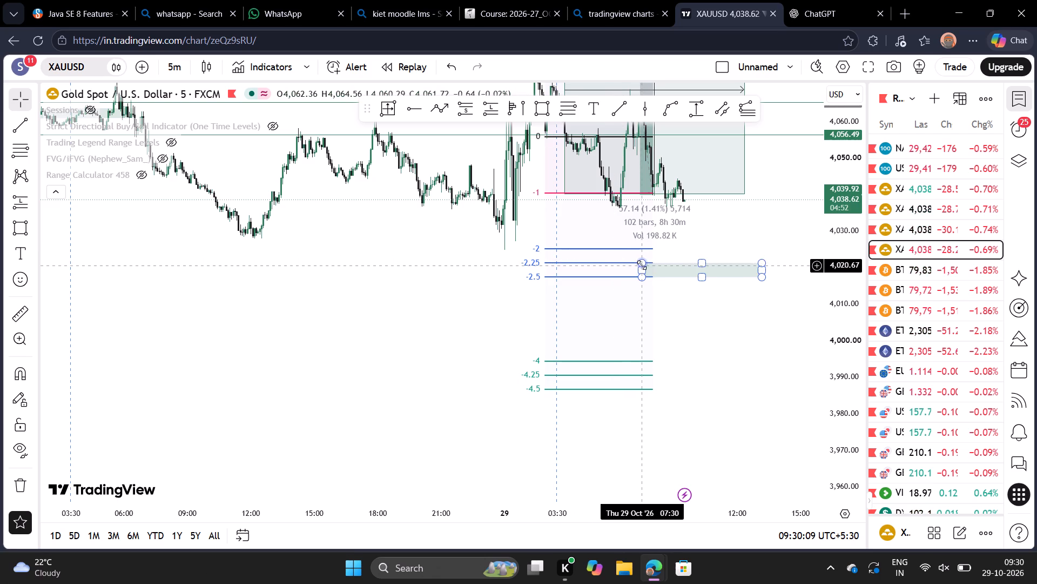
{"action": "left_click_drag", "start_coordinate": [642, 265], "coordinate": [634, 249]}
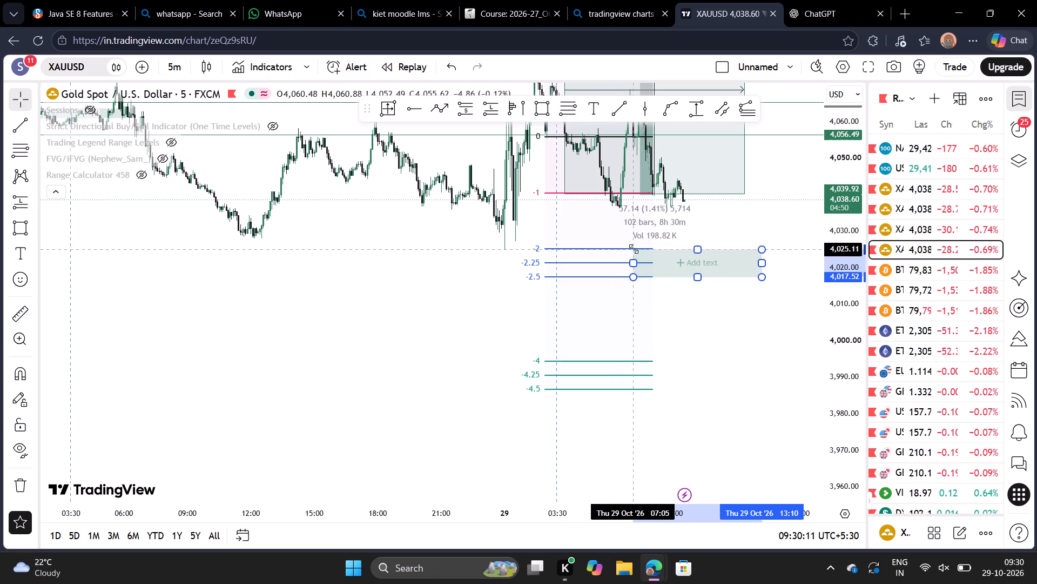
{"action": "left_click_drag", "start_coordinate": [634, 249], "coordinate": [634, 249]}
{"action": "left_click", "coordinate": [634, 249]}
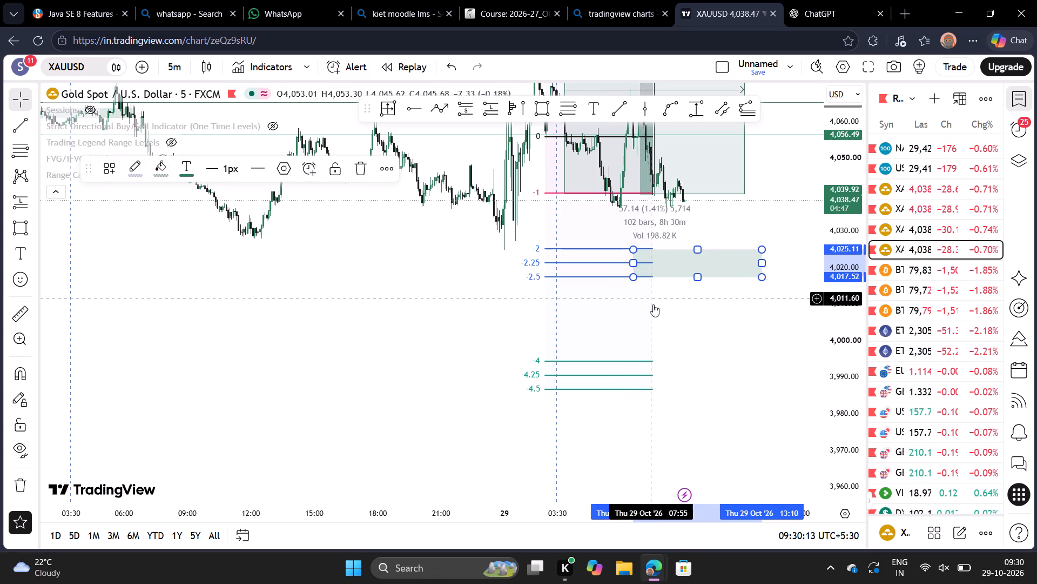
Move the Fib retracement back over the 28 October price action, from about 16:30 to 21:40, with level 0 near 4,035.
{"action": "left_click", "coordinate": [654, 310]}
{"action": "left_click_drag", "start_coordinate": [654, 310], "coordinate": [454, 386]}
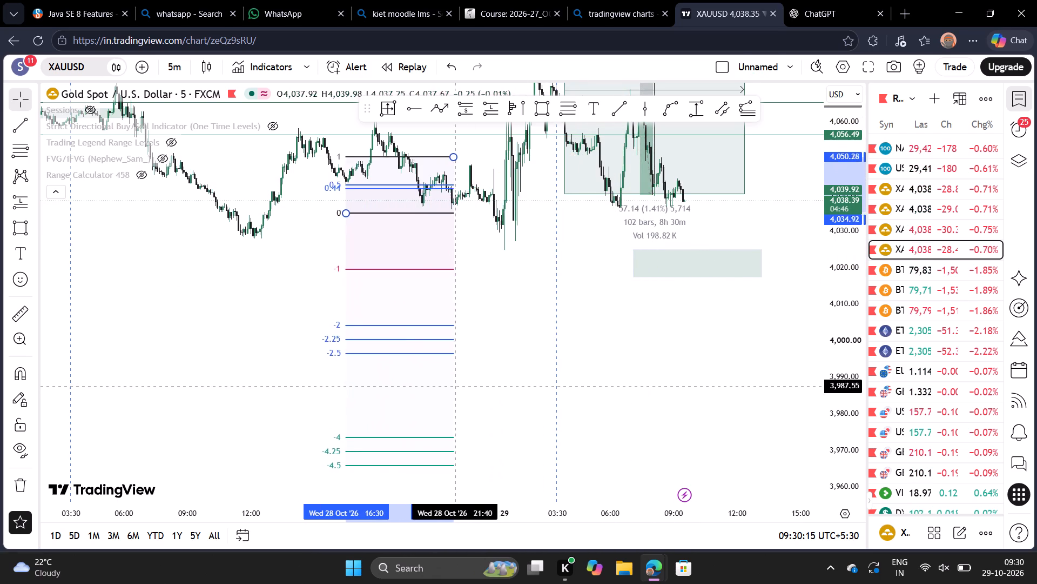
{"action": "left_click_drag", "start_coordinate": [454, 386], "coordinate": [453, 385]}
{"action": "left_click", "coordinate": [540, 282]}
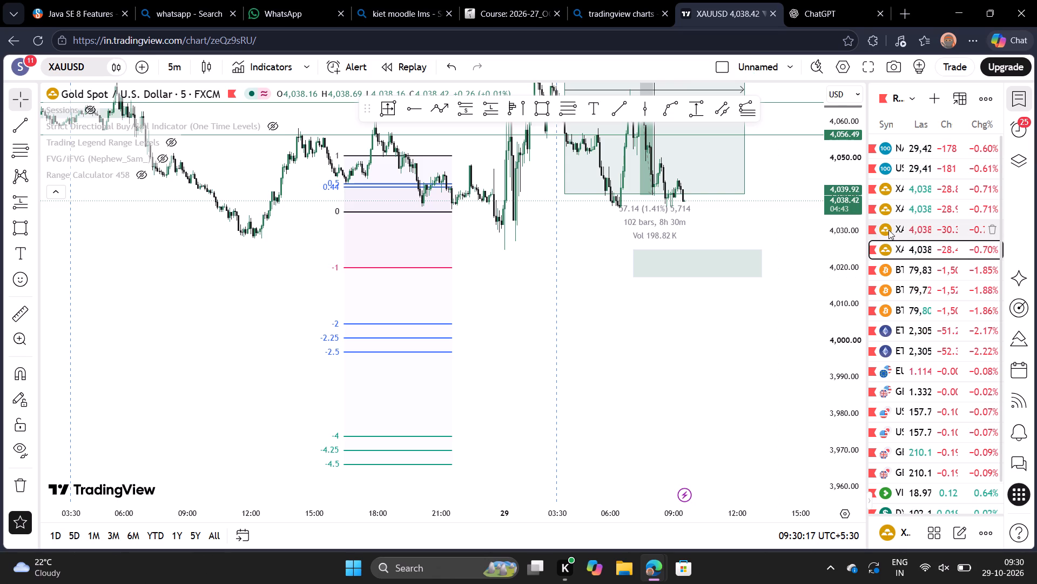
Switch to the Vantage XAUUSD chart from the watchlist and remove all 8 drawings from it.
{"action": "left_click", "coordinate": [888, 230]}
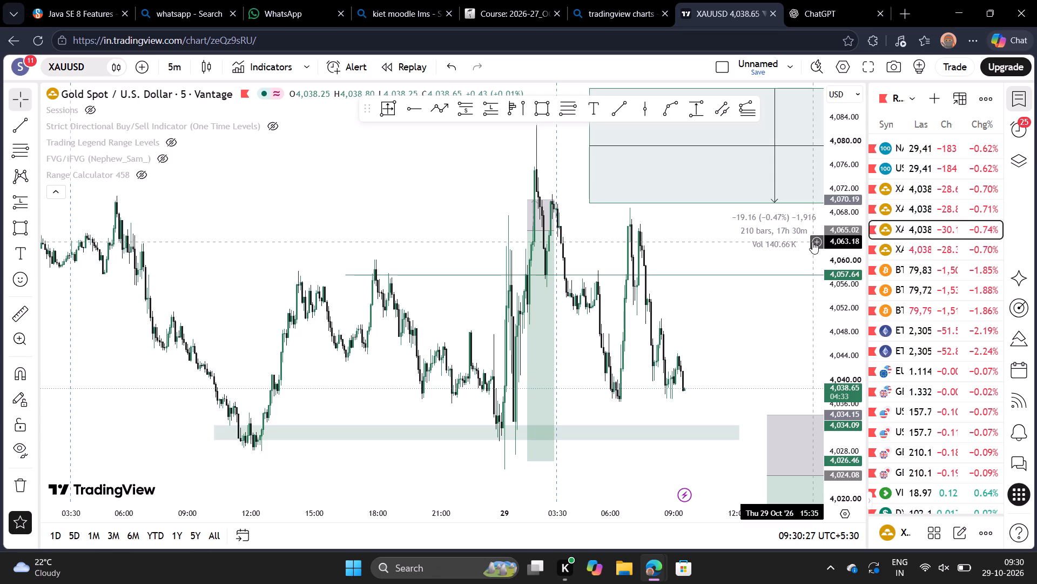
{"action": "scroll", "coordinate": [671, 245], "scroll_direction": "up", "scroll_amount": 1}
{"action": "right_click", "coordinate": [671, 245]}
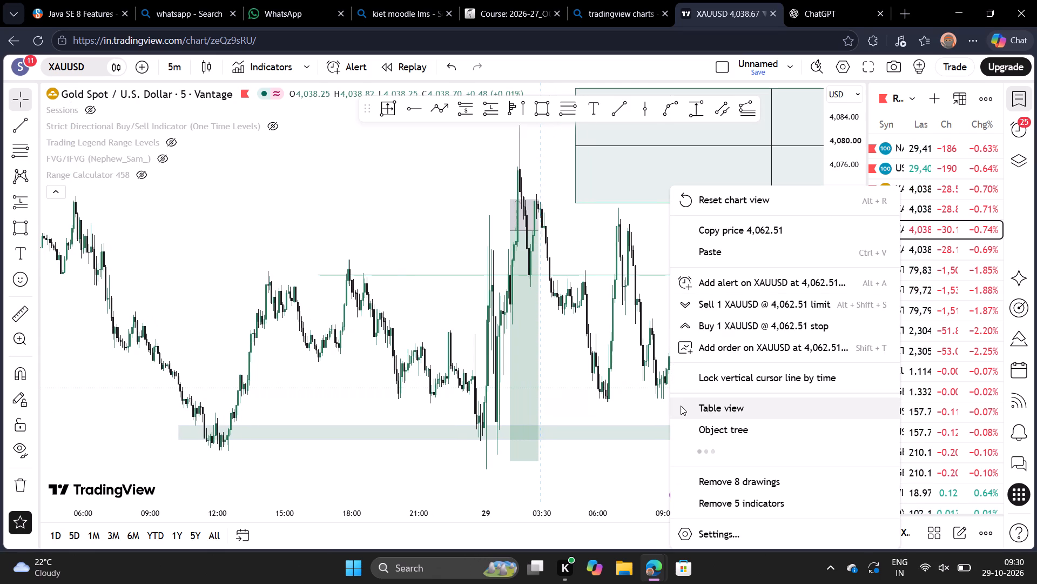
{"action": "left_click", "coordinate": [690, 490]}
Show the hidden Strict Directional Buy/Sell Indicator (One Time Levels) on the Vantage XAUUSD chart.
{"action": "scroll", "coordinate": [670, 373], "scroll_direction": "up", "scroll_amount": 1}
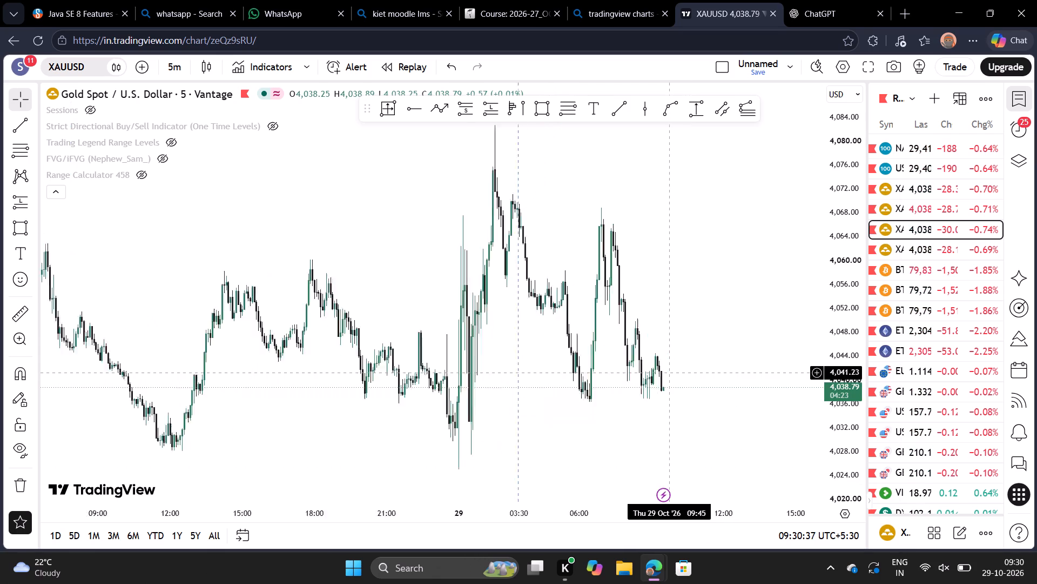
{"action": "scroll", "coordinate": [670, 373], "scroll_direction": "up", "scroll_amount": 4}
{"action": "left_click_drag", "start_coordinate": [573, 278], "coordinate": [616, 268]}
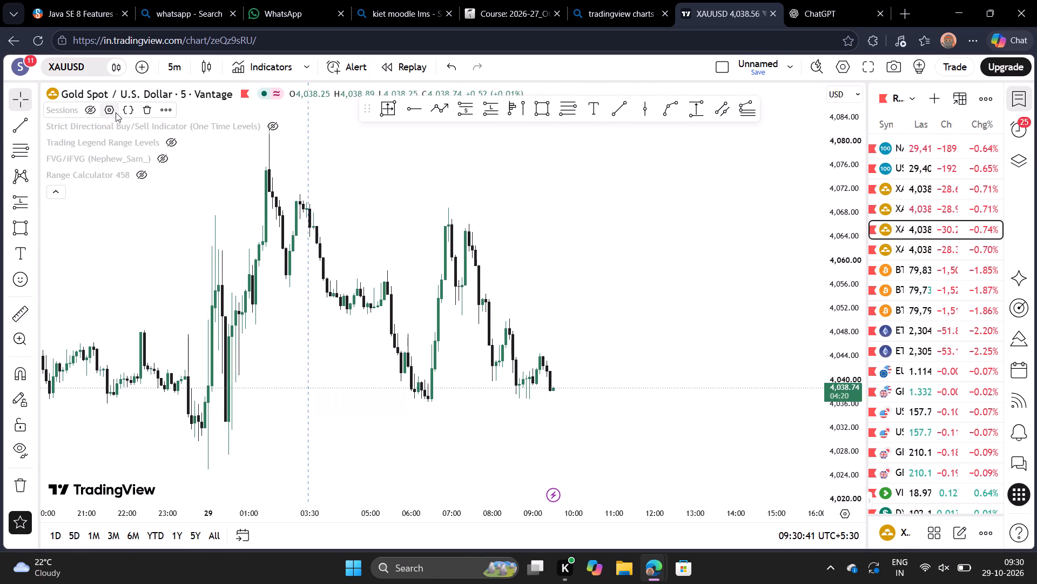
{"action": "left_click", "coordinate": [272, 128]}
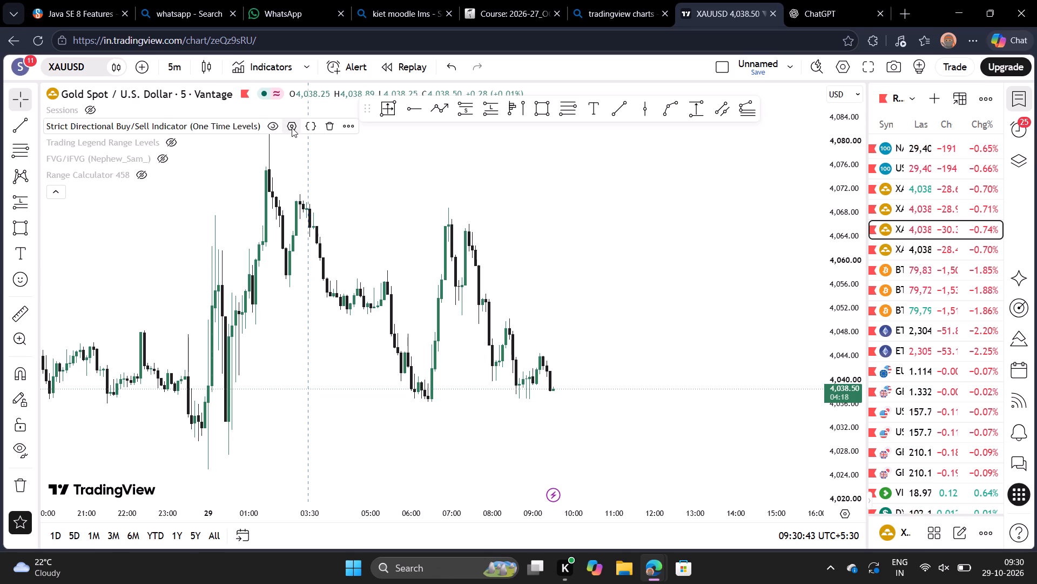
Set the Day input of the Strict Directional Buy/Sell Indicator to 28 and apply it.
{"action": "left_click", "coordinate": [292, 128]}
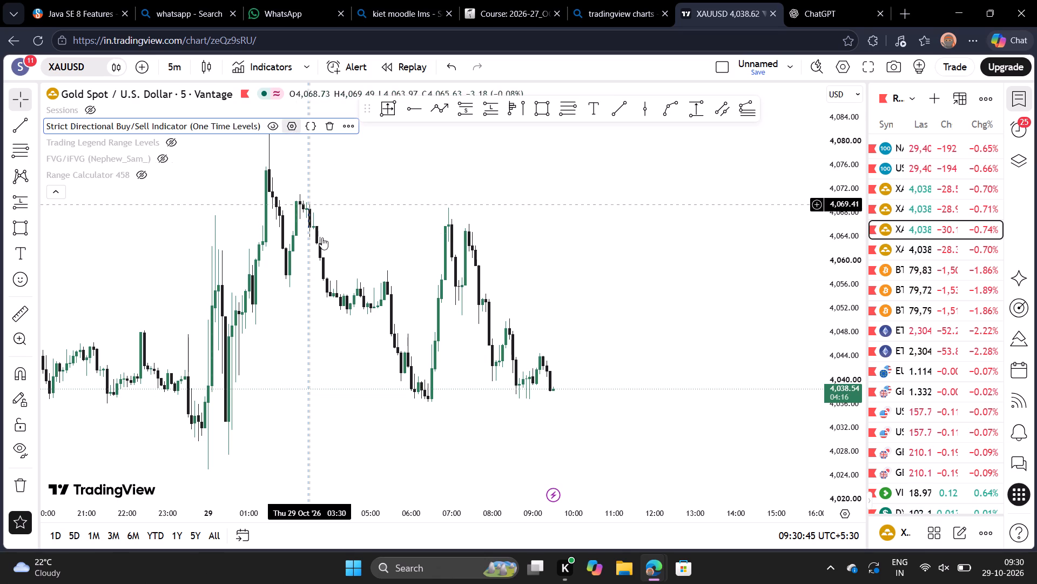
{"action": "scroll", "coordinate": [322, 244], "scroll_direction": "down", "scroll_amount": 1}
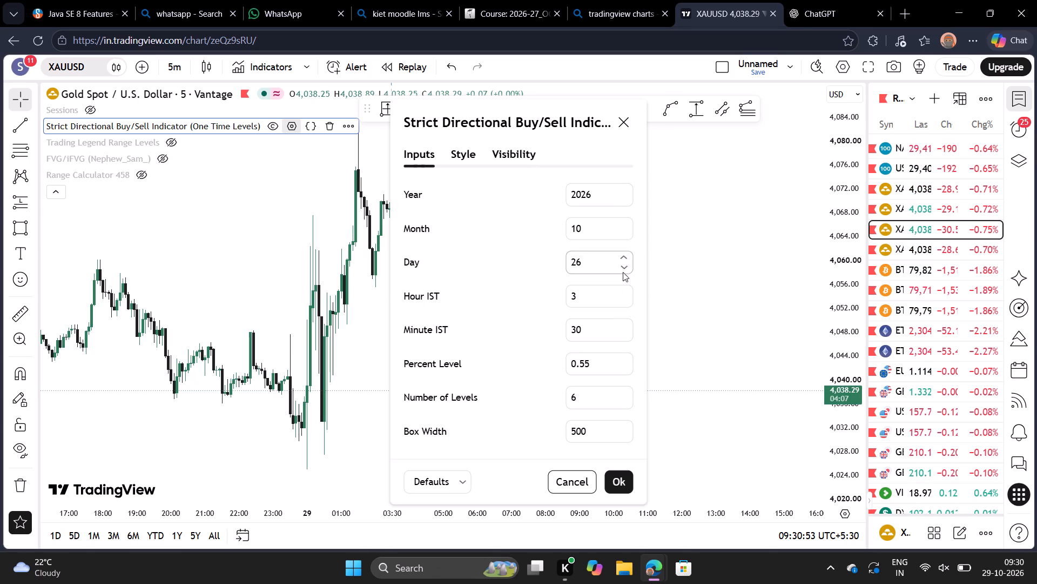
{"action": "left_click", "coordinate": [624, 254]}
{"action": "left_click", "coordinate": [624, 254]}
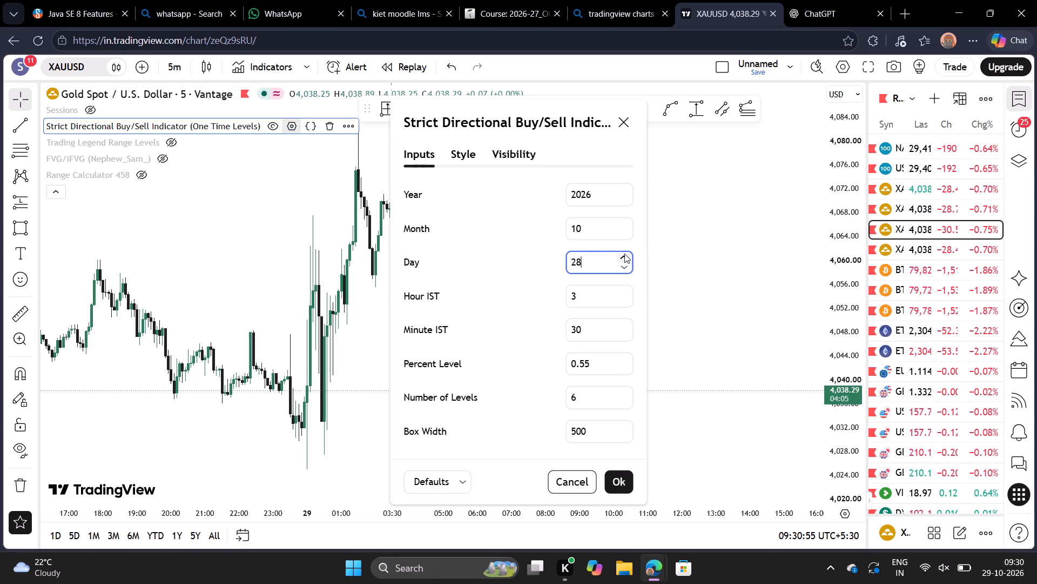
{"action": "left_click", "coordinate": [627, 482]}
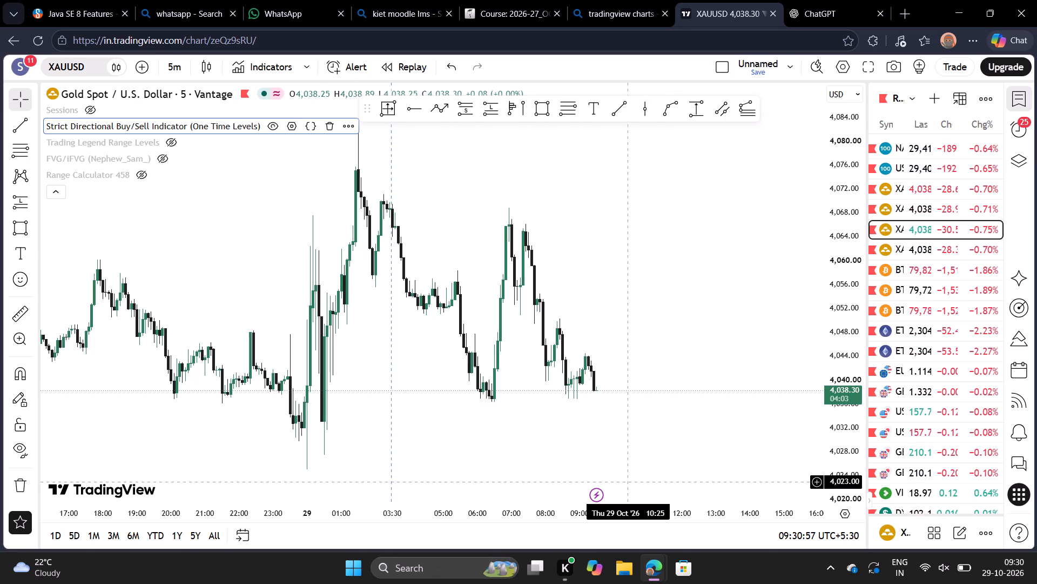
Review the buy/sell indicator's inputs and examine the 28 to 29 October price action for its levels.
{"action": "left_click", "coordinate": [289, 122]}
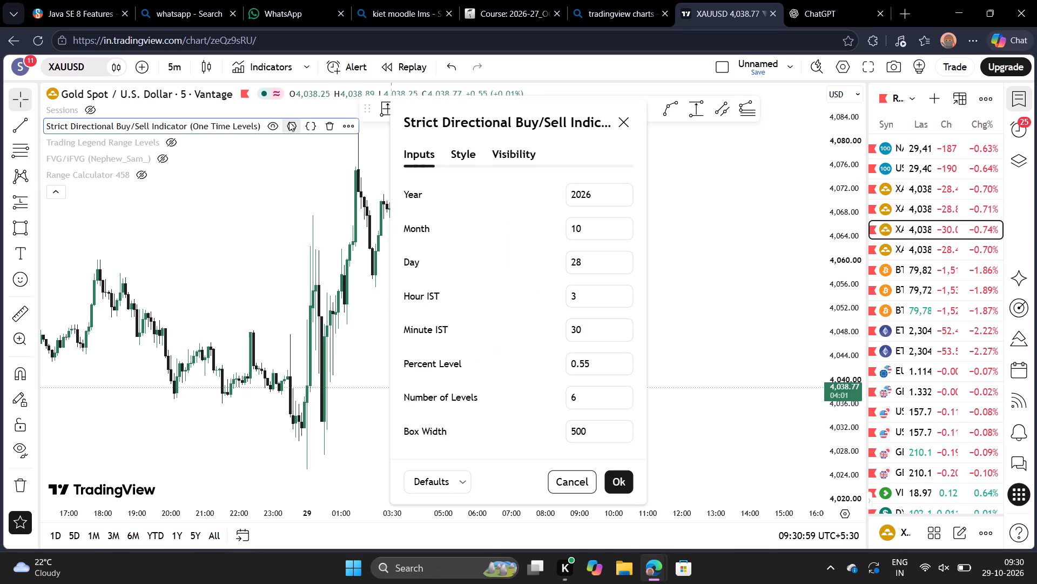
{"action": "left_click", "coordinate": [301, 237]}
{"action": "scroll", "coordinate": [301, 237], "scroll_direction": "down", "scroll_amount": 3}
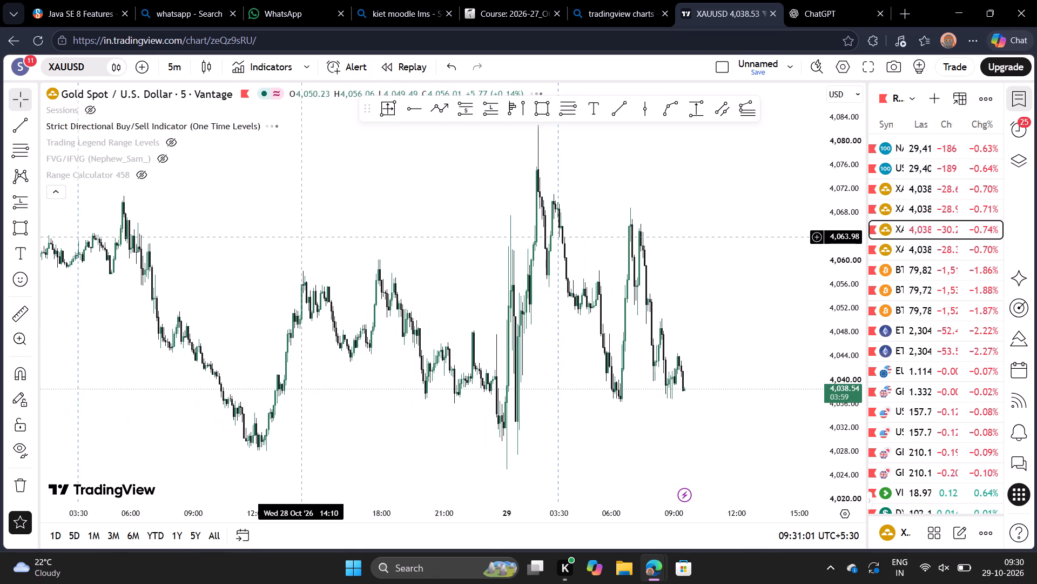
{"action": "scroll", "coordinate": [301, 237], "scroll_direction": "down", "scroll_amount": 1}
{"action": "left_click_drag", "start_coordinate": [299, 252], "coordinate": [464, 211]}
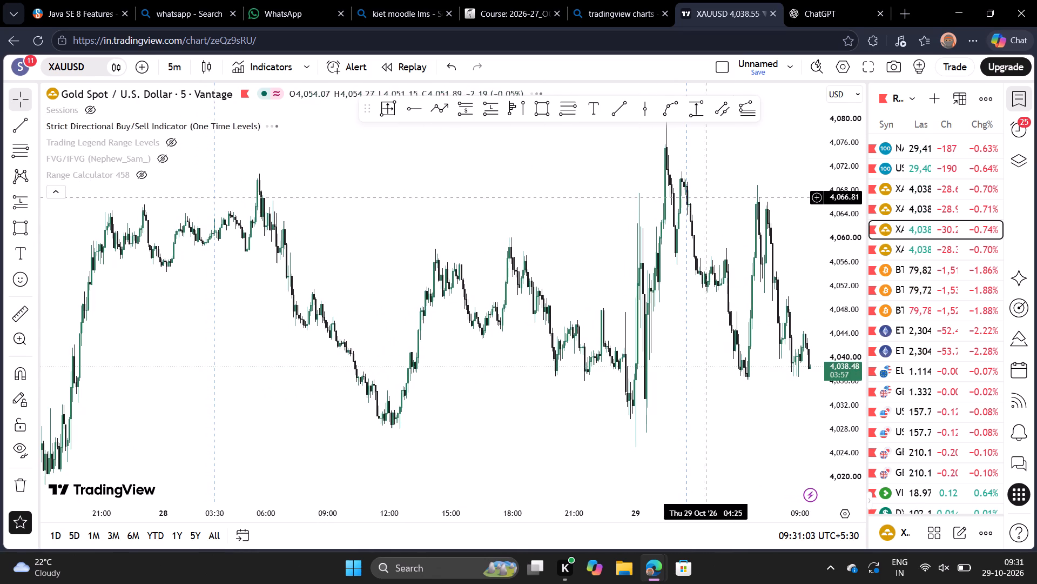
{"action": "left_click_drag", "start_coordinate": [848, 214], "coordinate": [840, 312]}
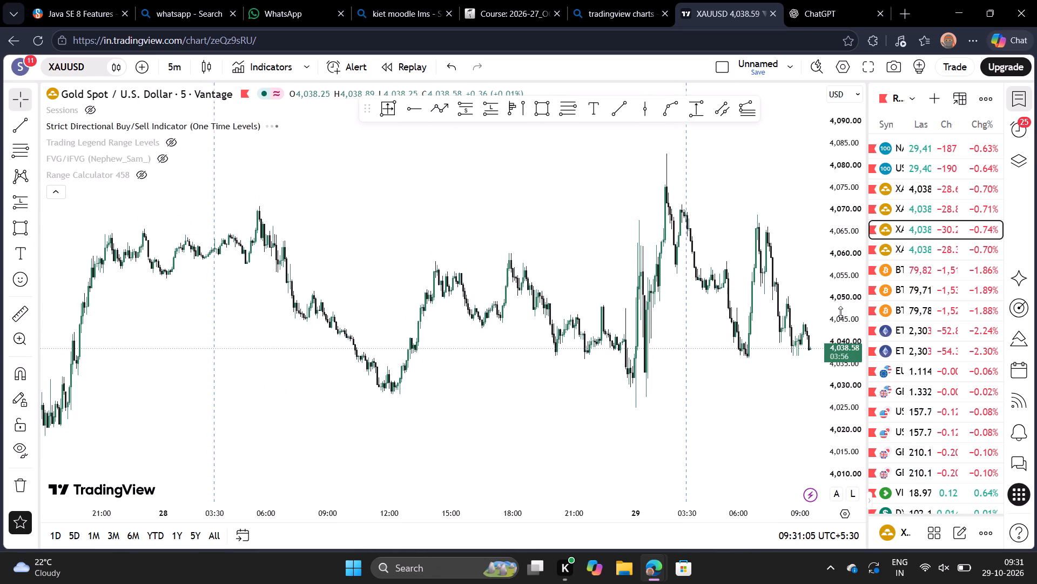
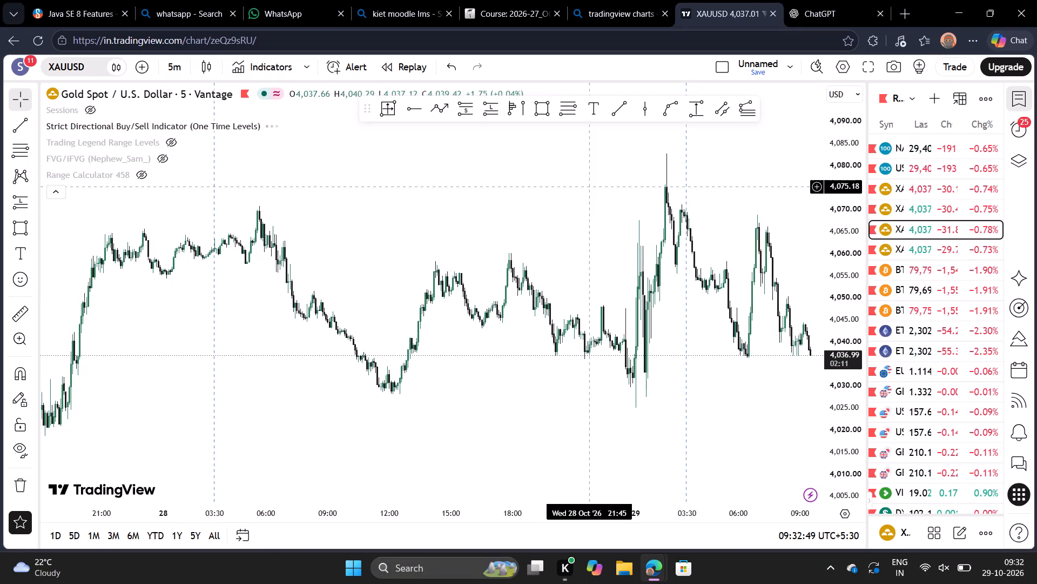
Draw a price range on the Vantage XAUUSD chart from the 29 October high at about 4,082.69 down to about 4,036.99.
{"action": "left_click", "coordinate": [691, 108]}
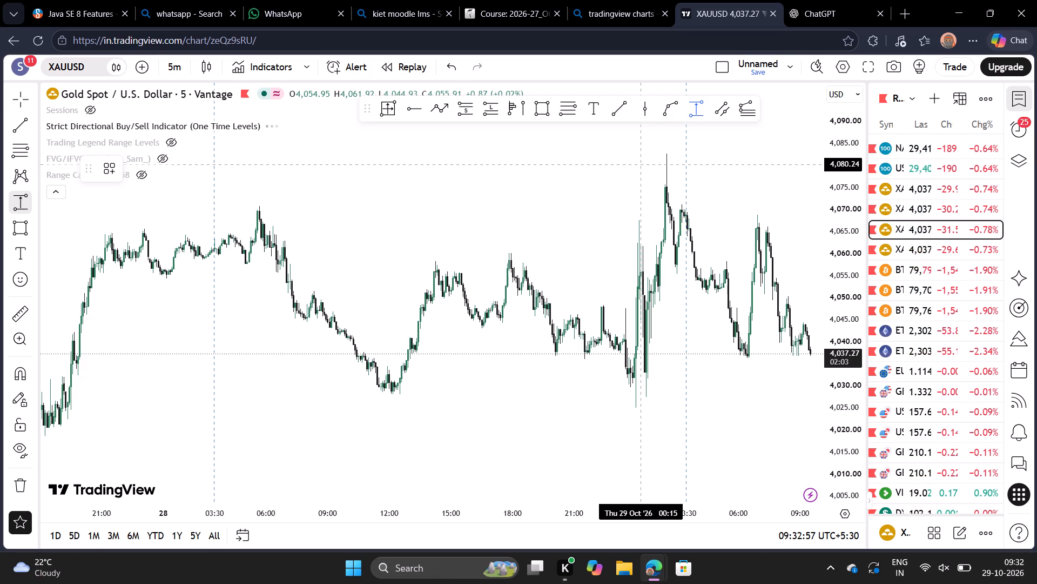
{"action": "left_click_drag", "start_coordinate": [654, 154], "coordinate": [711, 291]}
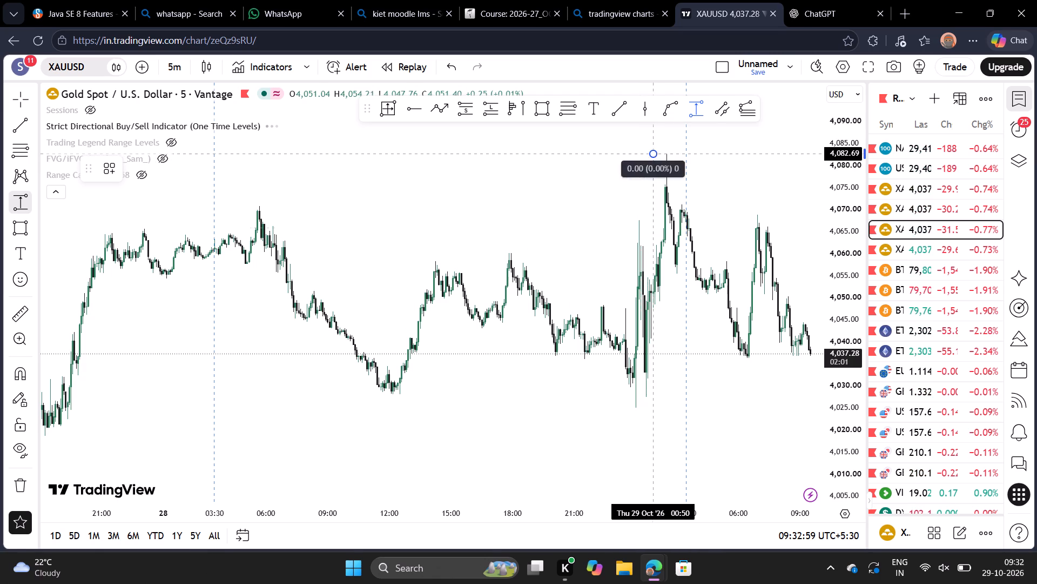
{"action": "left_click_drag", "start_coordinate": [711, 291], "coordinate": [731, 364]}
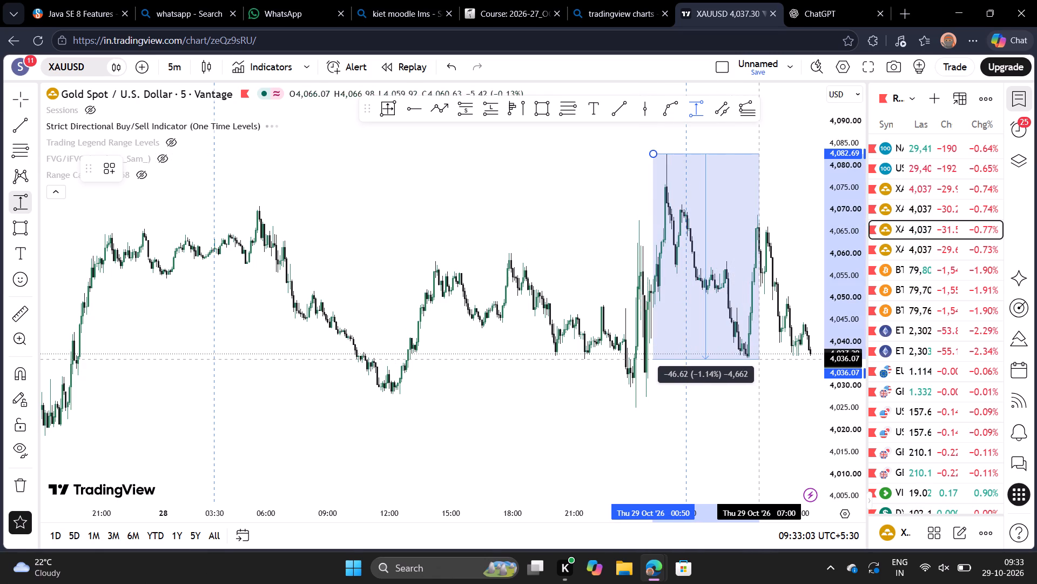
{"action": "left_click", "coordinate": [770, 355]}
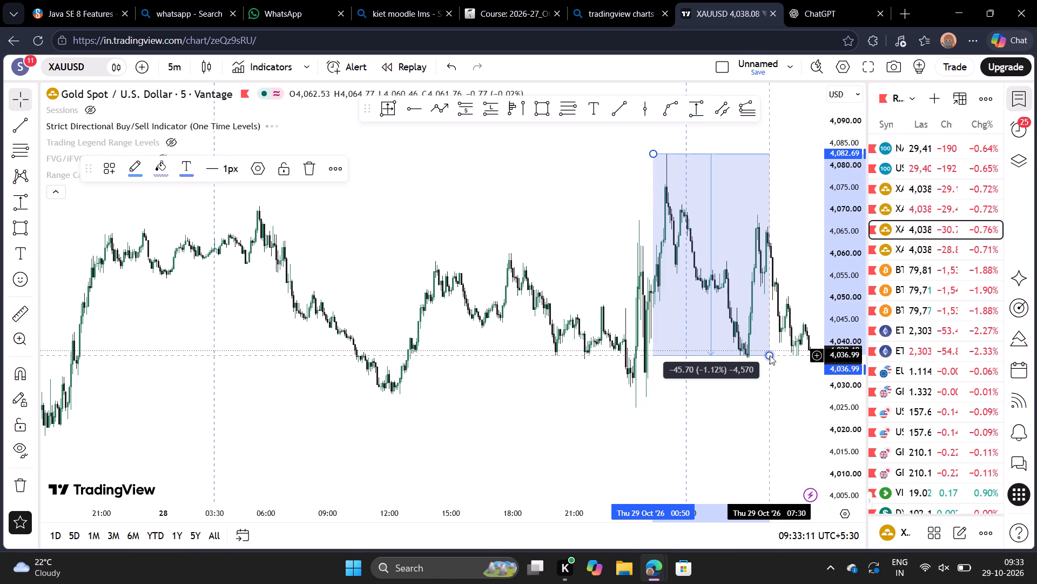
{"action": "left_click", "coordinate": [770, 392]}
{"action": "left_click_drag", "start_coordinate": [770, 392], "coordinate": [618, 313]}
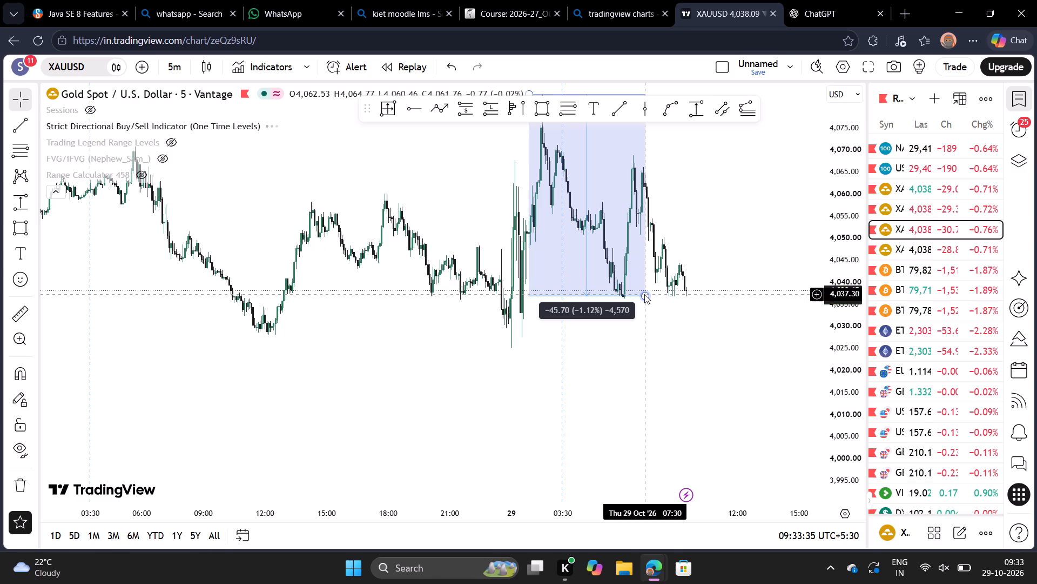
{"action": "key", "text": "Escape"}
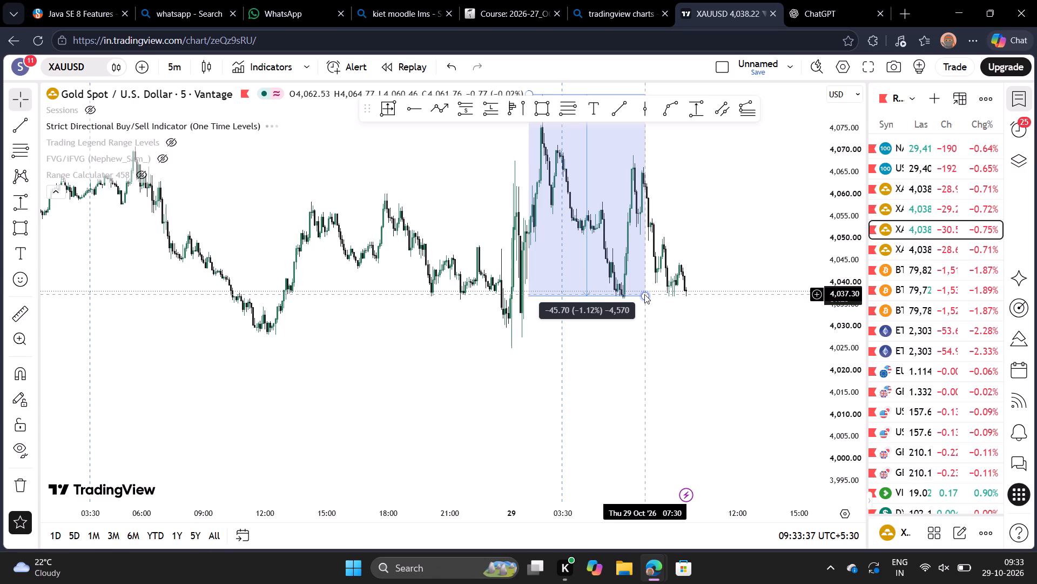
{"action": "left_click", "coordinate": [476, 169]}
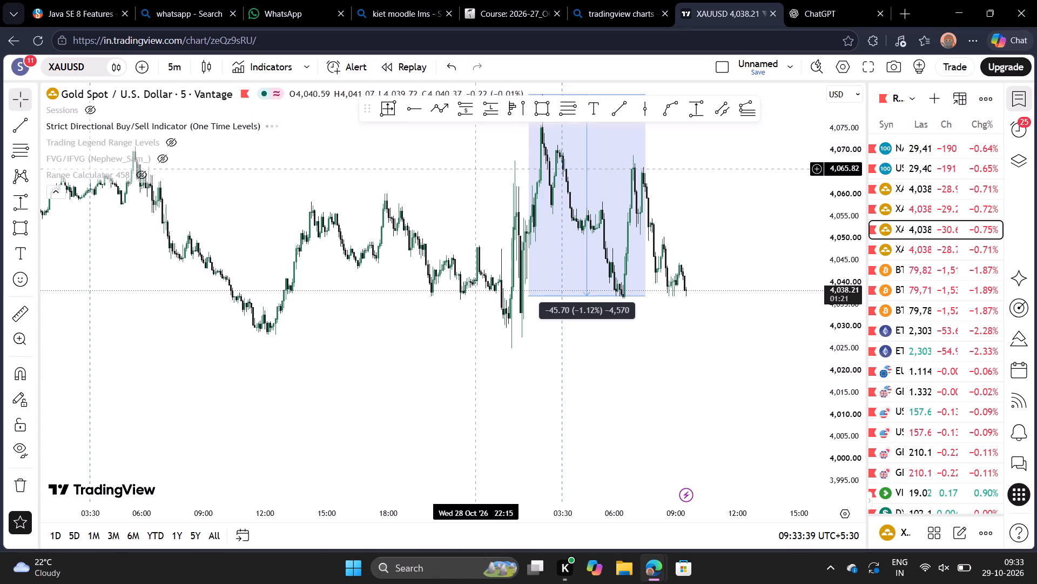
Examine the 5-minute U.S. Dollar Index (DXY) and Gold Futures (GOLD1!) charts from the watchlist, returning to DXY for the 29 October price action.
{"action": "scroll", "coordinate": [945, 449], "scroll_direction": "down", "scroll_amount": 2}
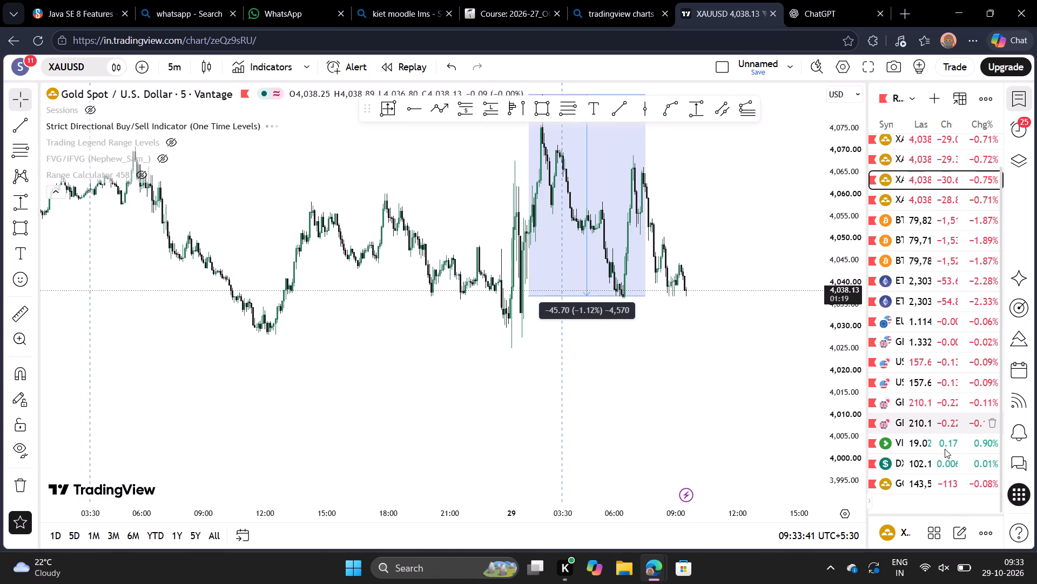
{"action": "left_click", "coordinate": [900, 475]}
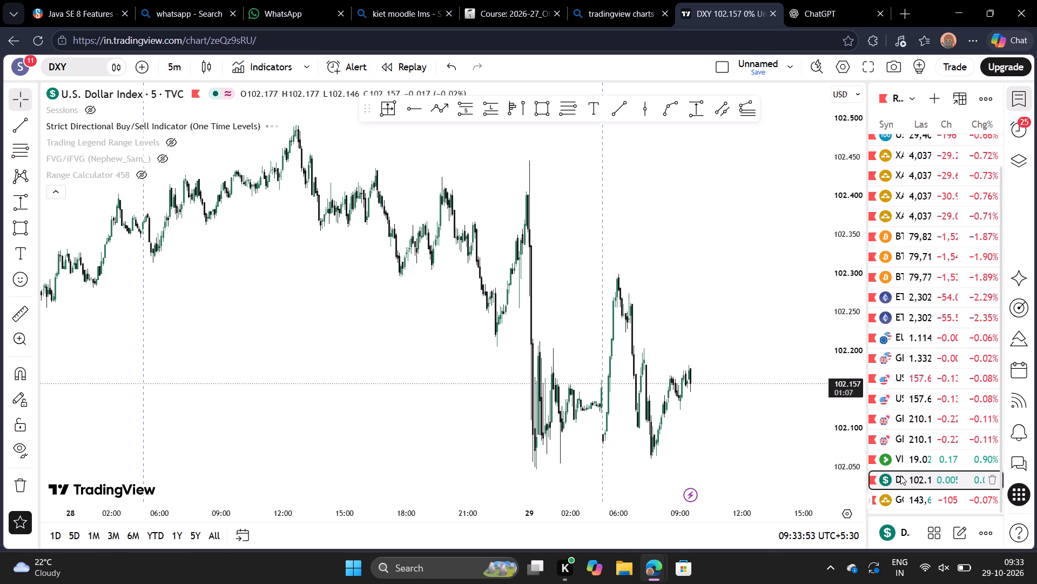
{"action": "left_click", "coordinate": [914, 493]}
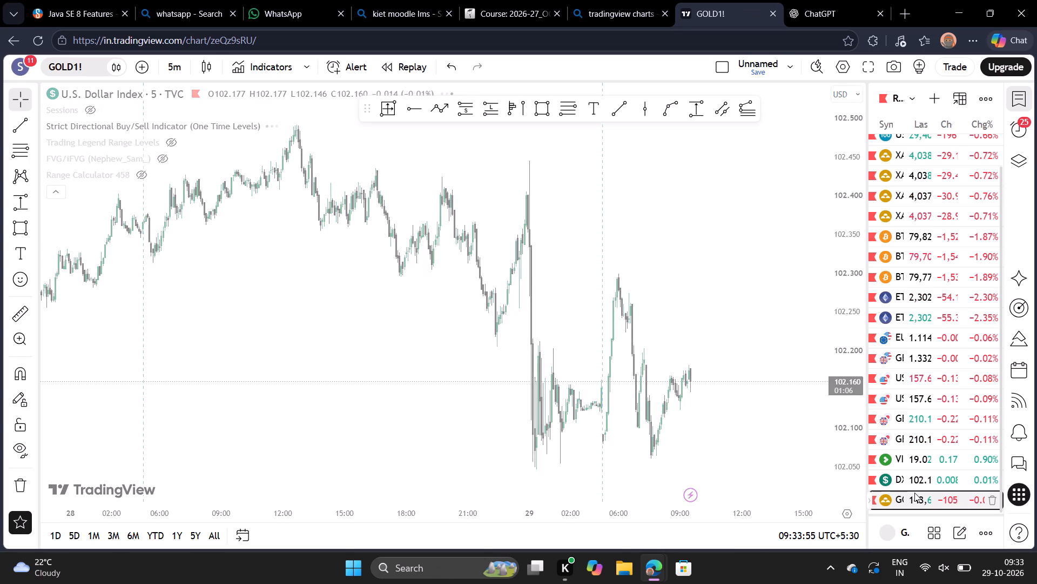
{"action": "scroll", "coordinate": [748, 368], "scroll_direction": "up", "scroll_amount": 1}
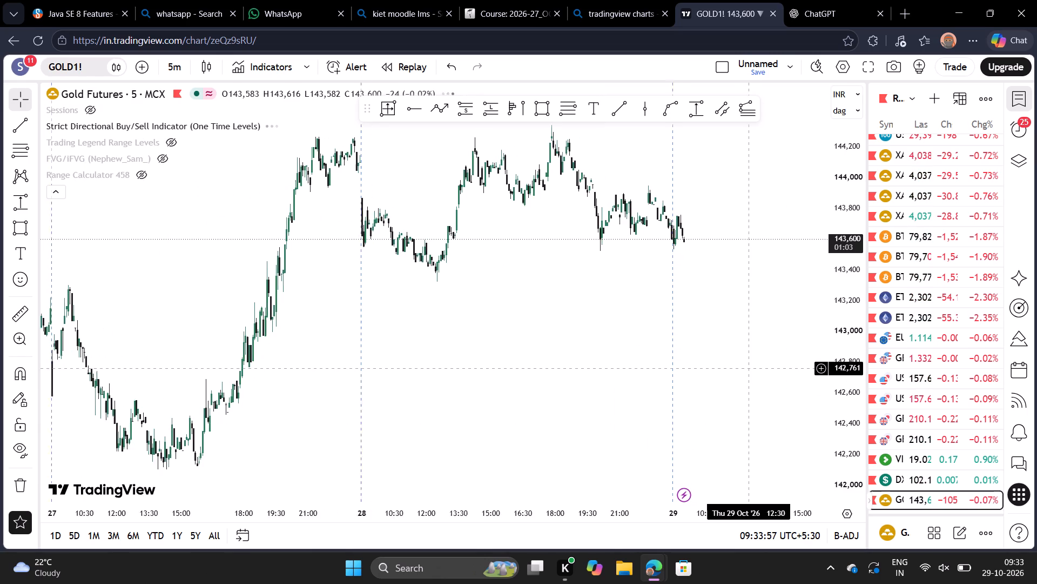
{"action": "scroll", "coordinate": [748, 368], "scroll_direction": "up", "scroll_amount": 1}
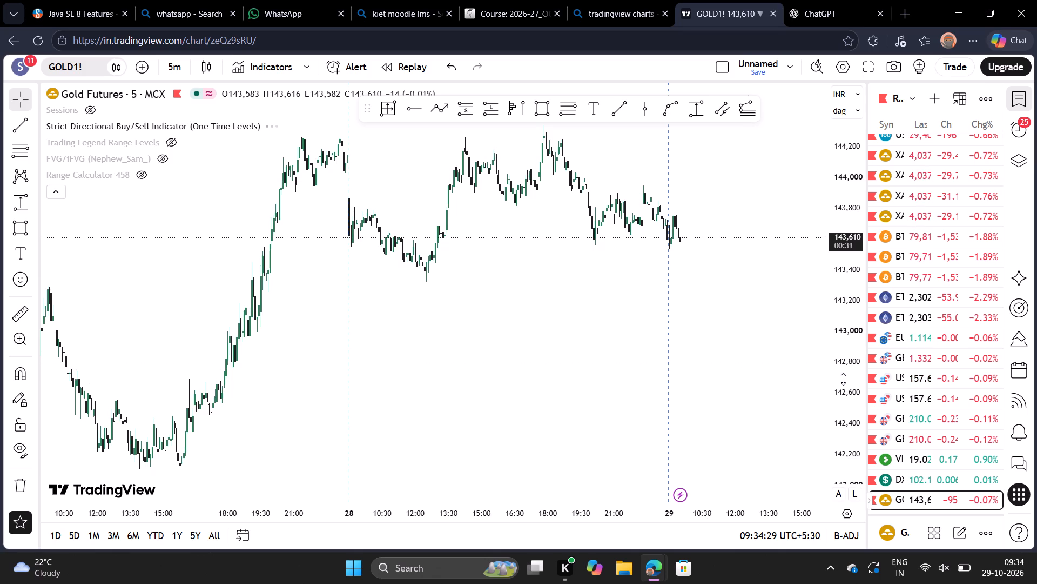
{"action": "left_click", "coordinate": [932, 489]}
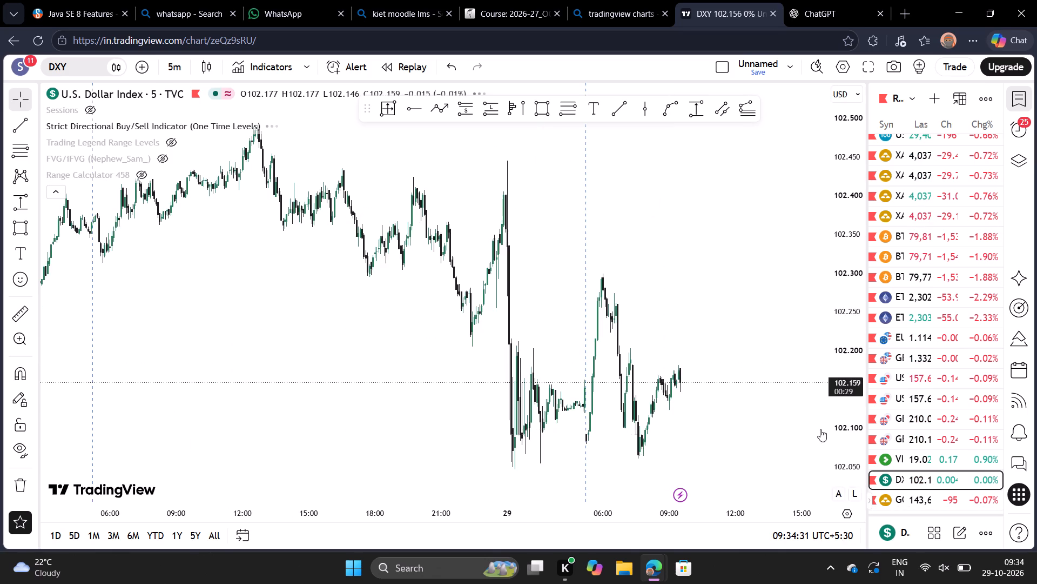
{"action": "left_click_drag", "start_coordinate": [766, 409], "coordinate": [762, 298]}
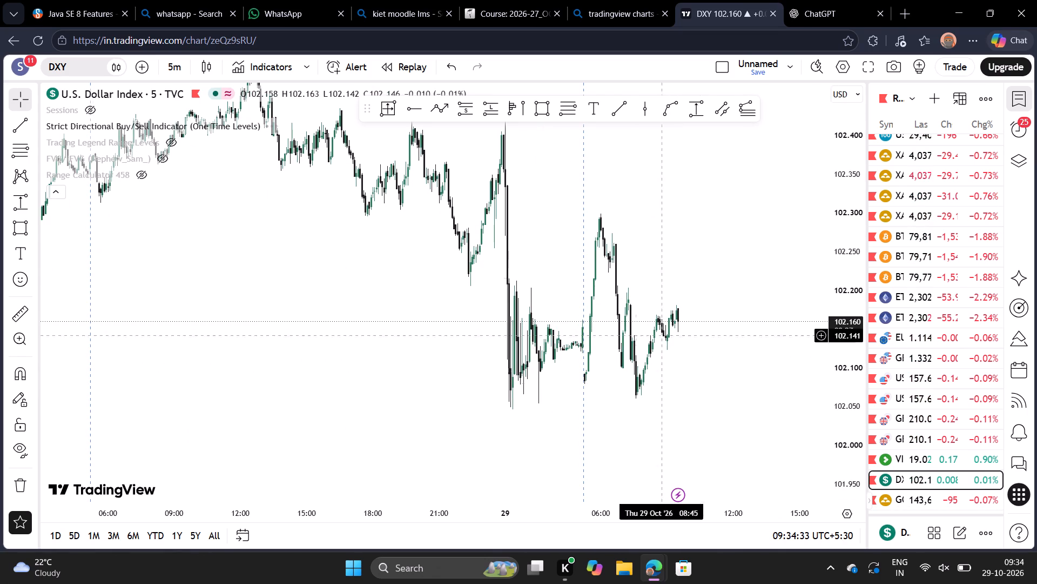
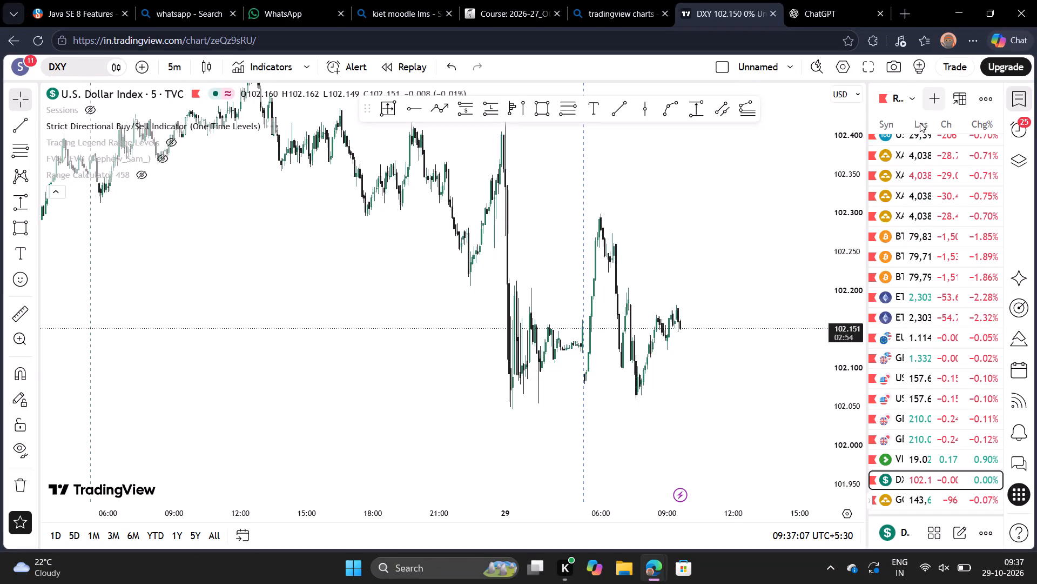
Open the FXCM XAUUSD chart and move the lower horizontal line down to about 4,040.33.
{"action": "left_click", "coordinate": [892, 172]}
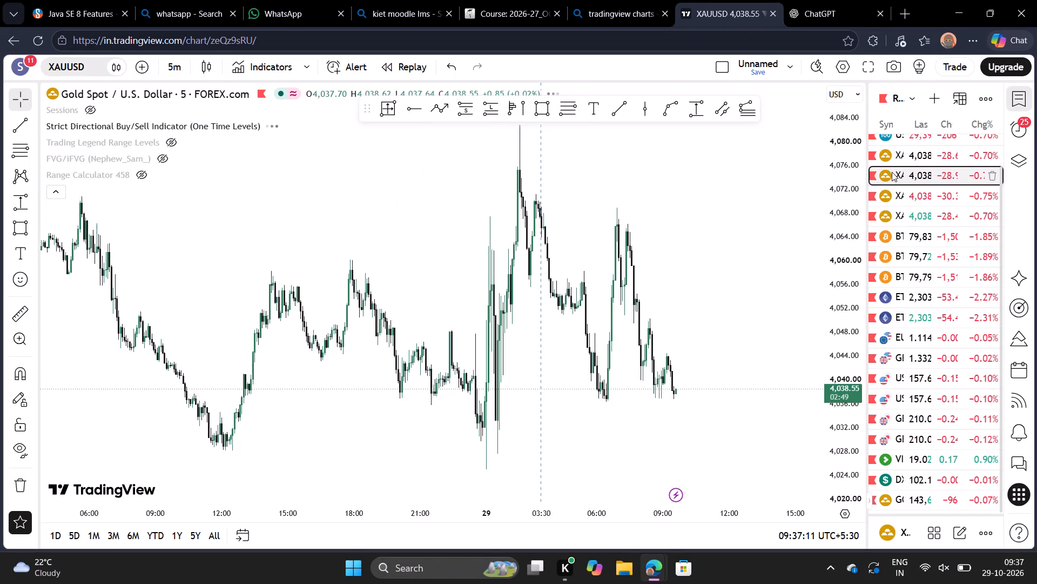
{"action": "left_click", "coordinate": [927, 191]}
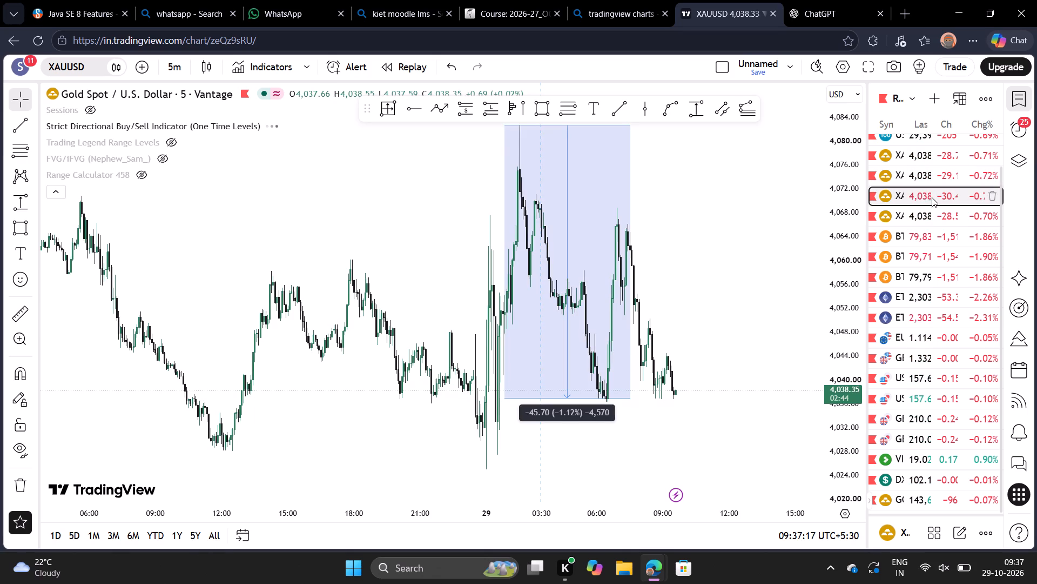
{"action": "left_click", "coordinate": [923, 206]}
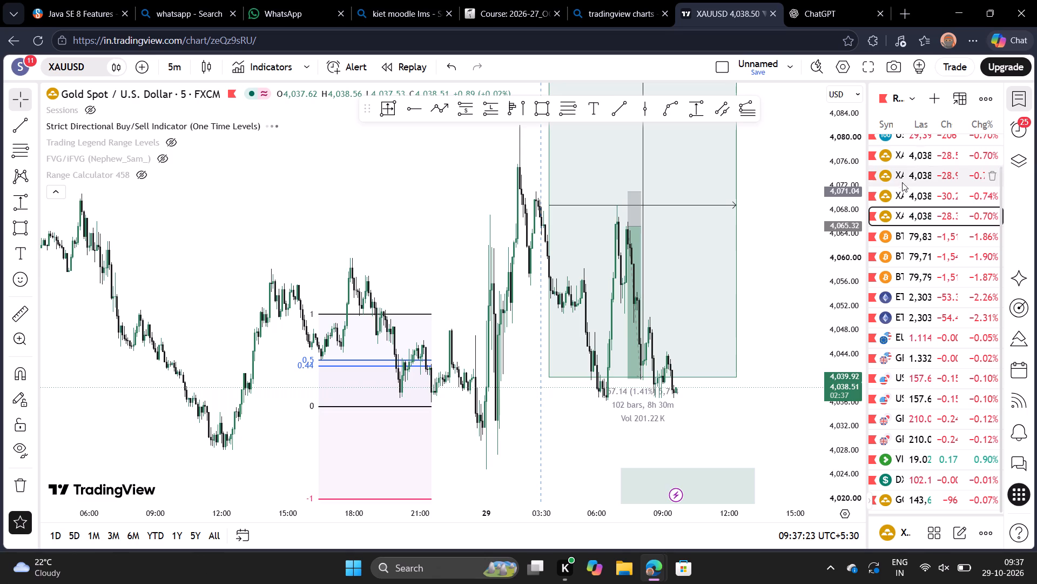
{"action": "left_click_drag", "start_coordinate": [846, 203], "coordinate": [818, 366]}
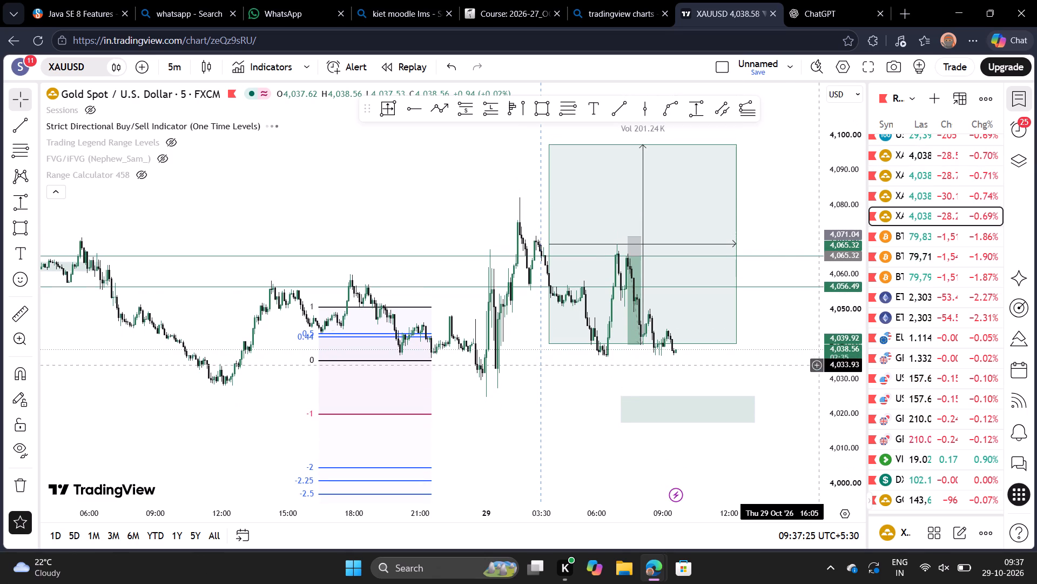
{"action": "left_click_drag", "start_coordinate": [776, 288], "coordinate": [728, 343]}
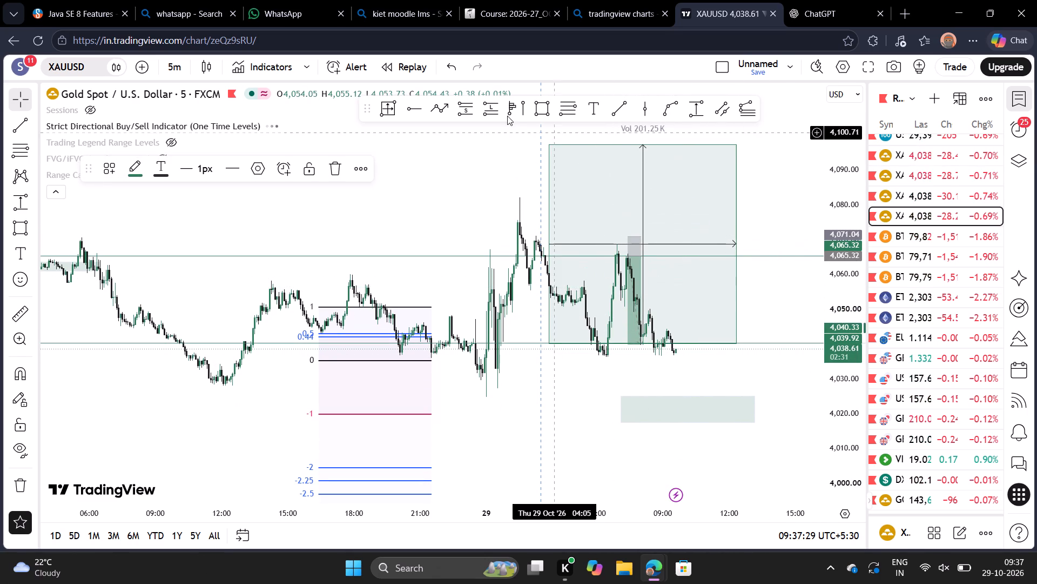
Place a long position at 08:50 on 29 October with entry at about 4,039.94 and stop at about 4,025.38.
{"action": "left_click", "coordinate": [506, 114]}
{"action": "left_click", "coordinate": [499, 112]}
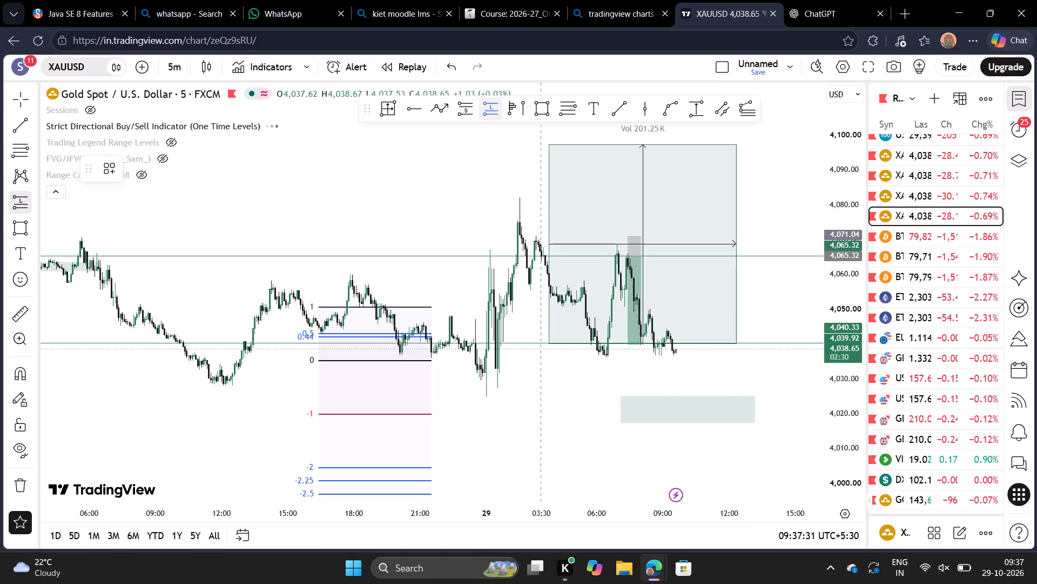
{"action": "left_click", "coordinate": [659, 344]}
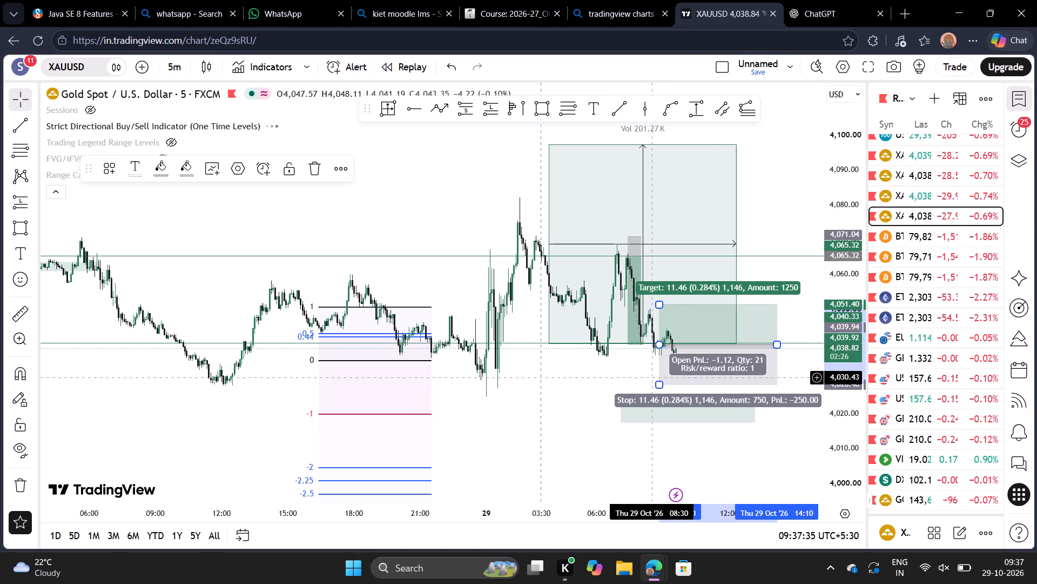
{"action": "left_click_drag", "start_coordinate": [658, 382], "coordinate": [656, 387]}
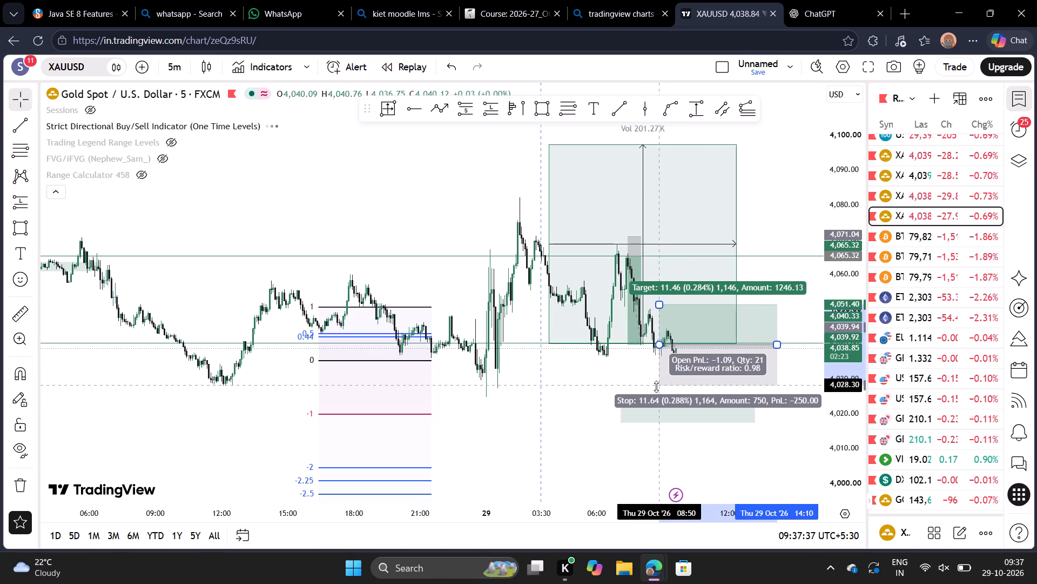
{"action": "left_click_drag", "start_coordinate": [656, 387], "coordinate": [647, 395]}
{"action": "left_click", "coordinate": [606, 382]}
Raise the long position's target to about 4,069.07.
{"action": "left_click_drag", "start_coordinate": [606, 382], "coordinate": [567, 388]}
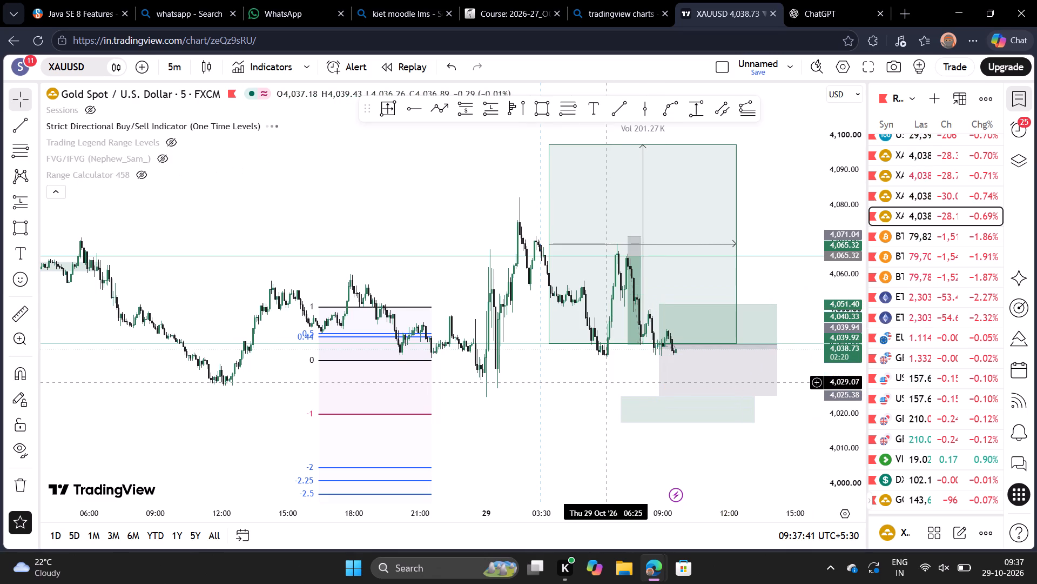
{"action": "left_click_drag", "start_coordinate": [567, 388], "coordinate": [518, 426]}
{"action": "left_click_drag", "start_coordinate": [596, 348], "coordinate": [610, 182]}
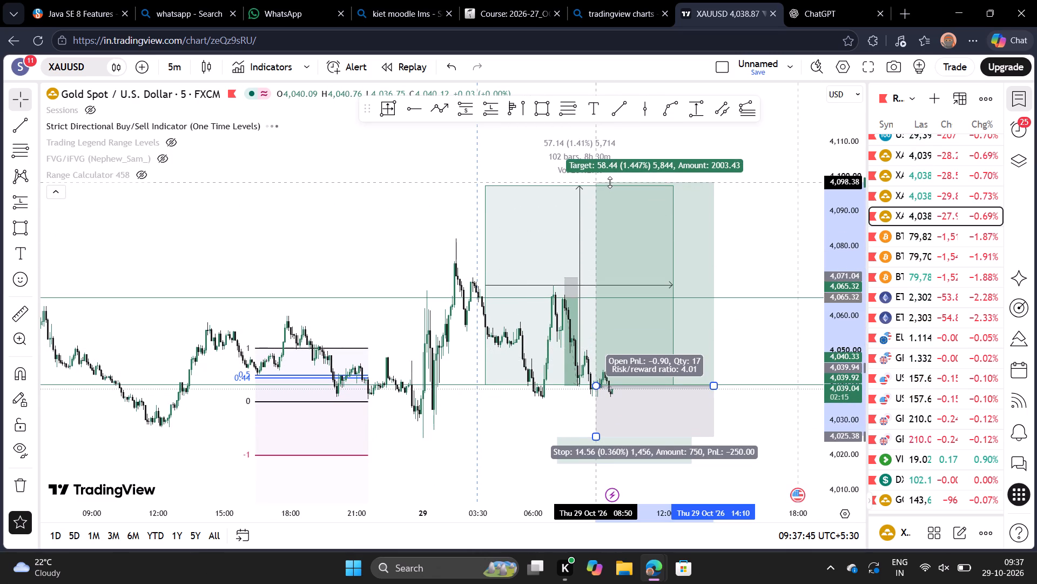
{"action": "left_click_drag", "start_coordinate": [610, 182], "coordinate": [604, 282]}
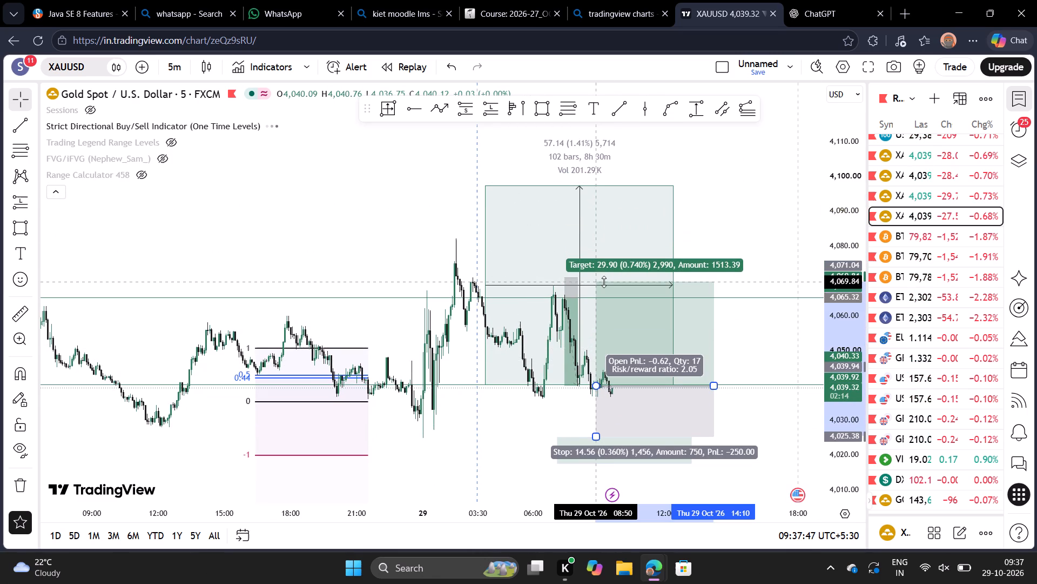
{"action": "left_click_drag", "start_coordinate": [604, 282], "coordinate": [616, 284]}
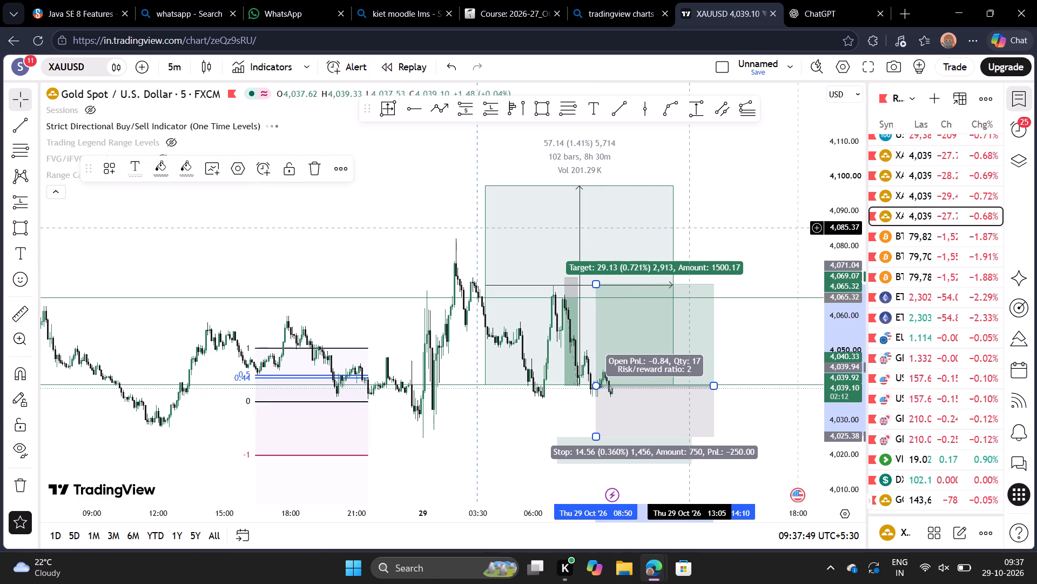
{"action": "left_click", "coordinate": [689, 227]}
Tighten the long position's stop to about 4,029.27.
{"action": "left_click_drag", "start_coordinate": [727, 224], "coordinate": [632, 175]}
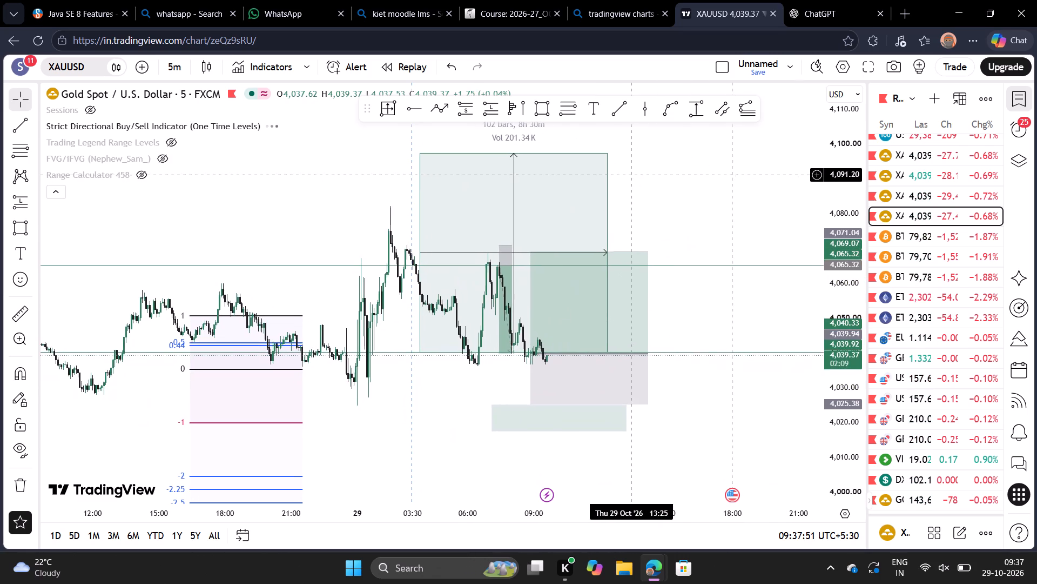
{"action": "left_click_drag", "start_coordinate": [532, 403], "coordinate": [534, 400]}
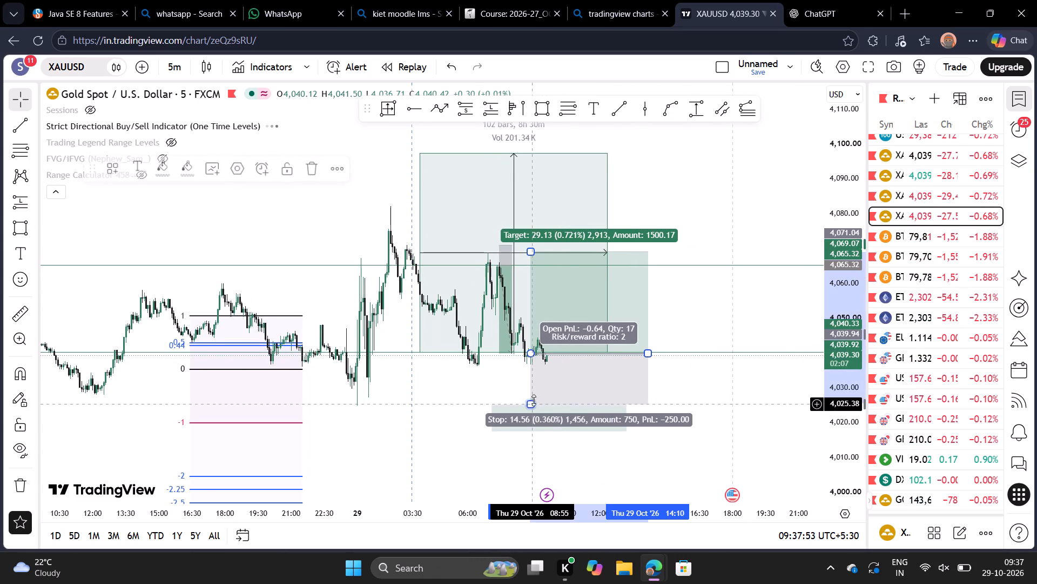
{"action": "left_click_drag", "start_coordinate": [534, 400], "coordinate": [533, 372]}
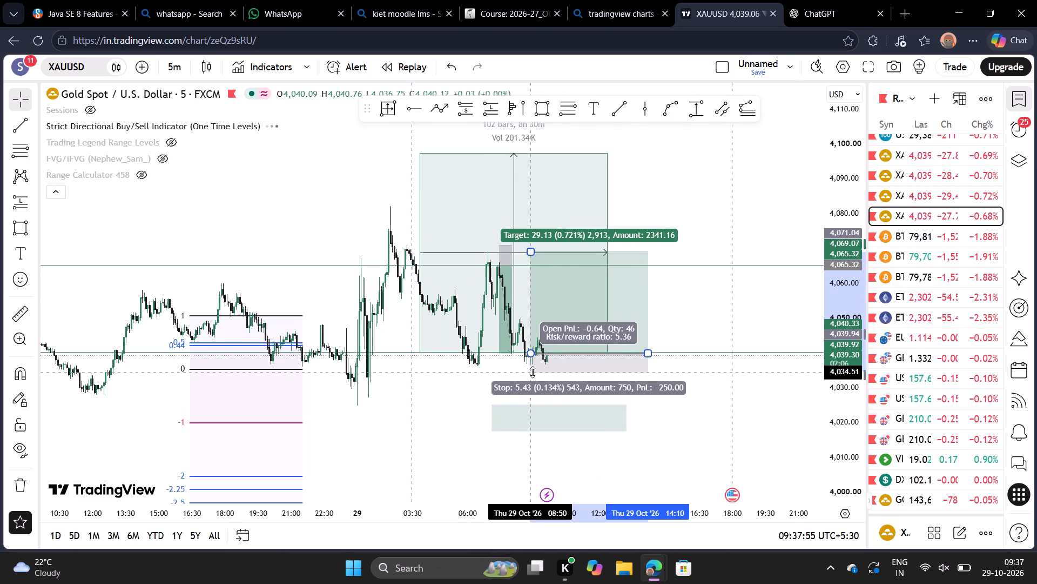
{"action": "left_click_drag", "start_coordinate": [533, 372], "coordinate": [533, 379]}
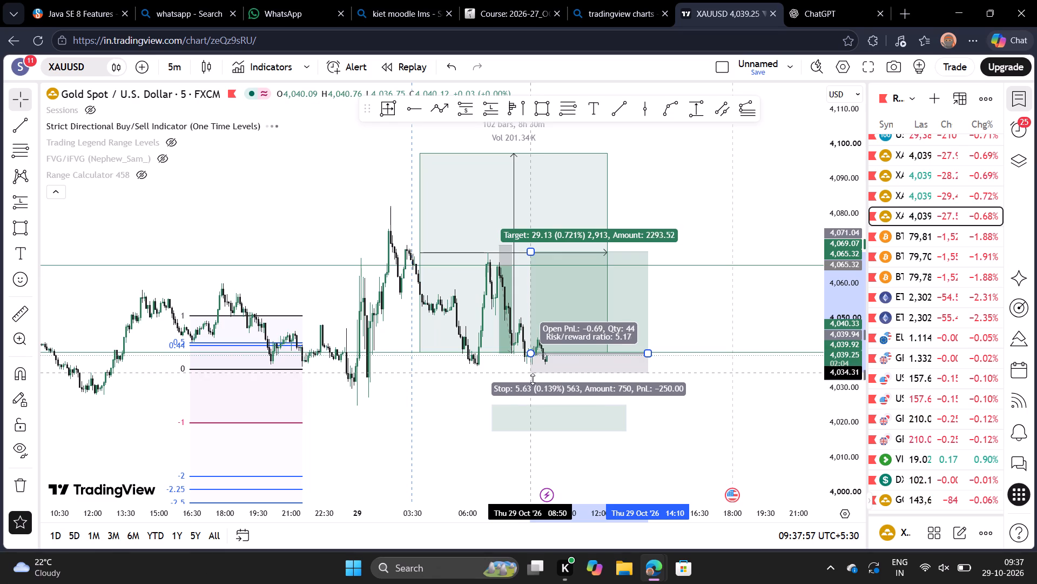
{"action": "left_click_drag", "start_coordinate": [533, 379], "coordinate": [533, 380]}
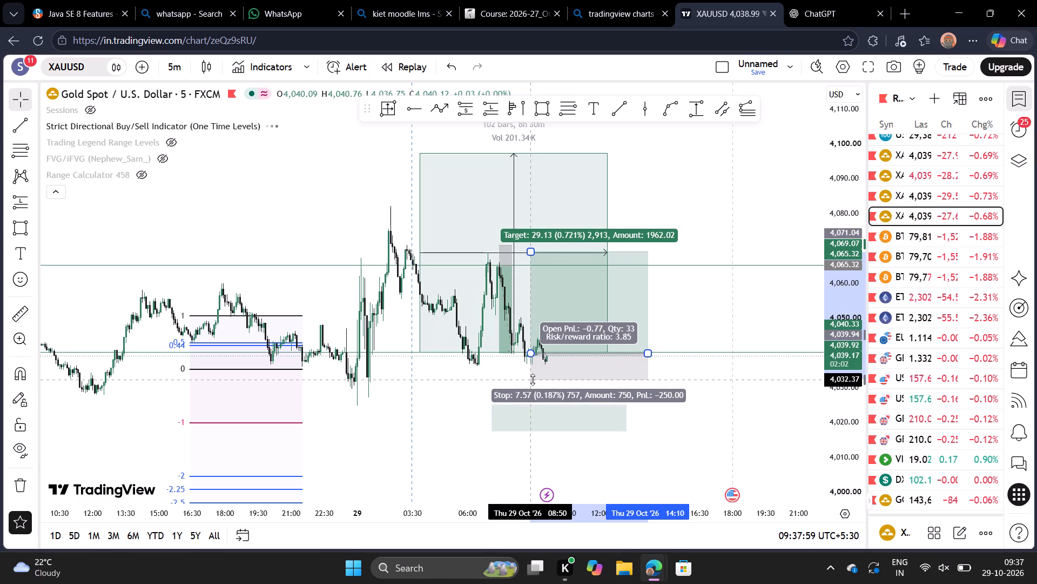
{"action": "left_click_drag", "start_coordinate": [533, 380], "coordinate": [532, 396]}
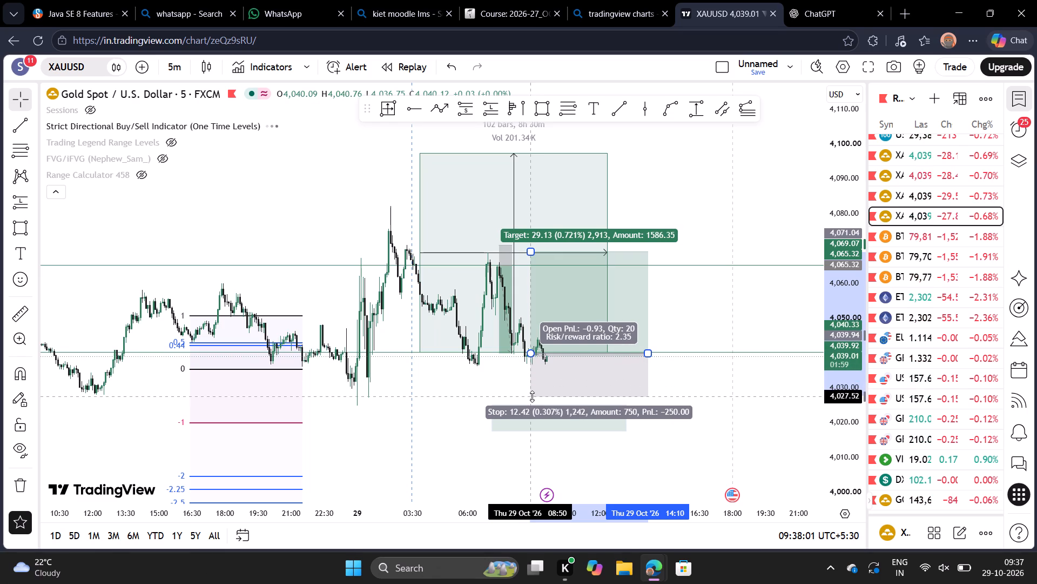
{"action": "left_click_drag", "start_coordinate": [532, 396], "coordinate": [531, 393]}
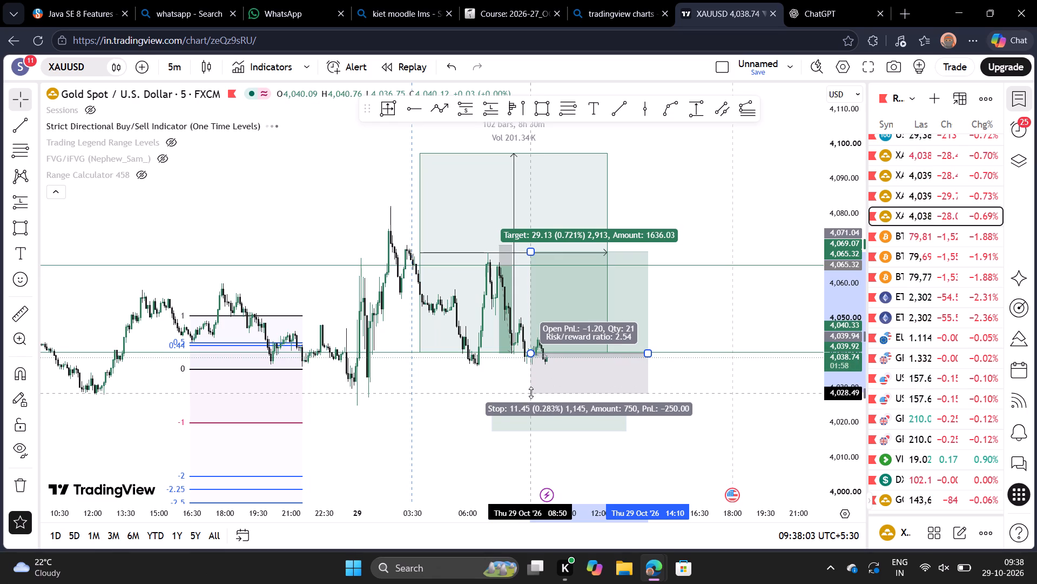
{"action": "left_click_drag", "start_coordinate": [531, 393], "coordinate": [530, 390]}
{"action": "left_click", "coordinate": [495, 382]}
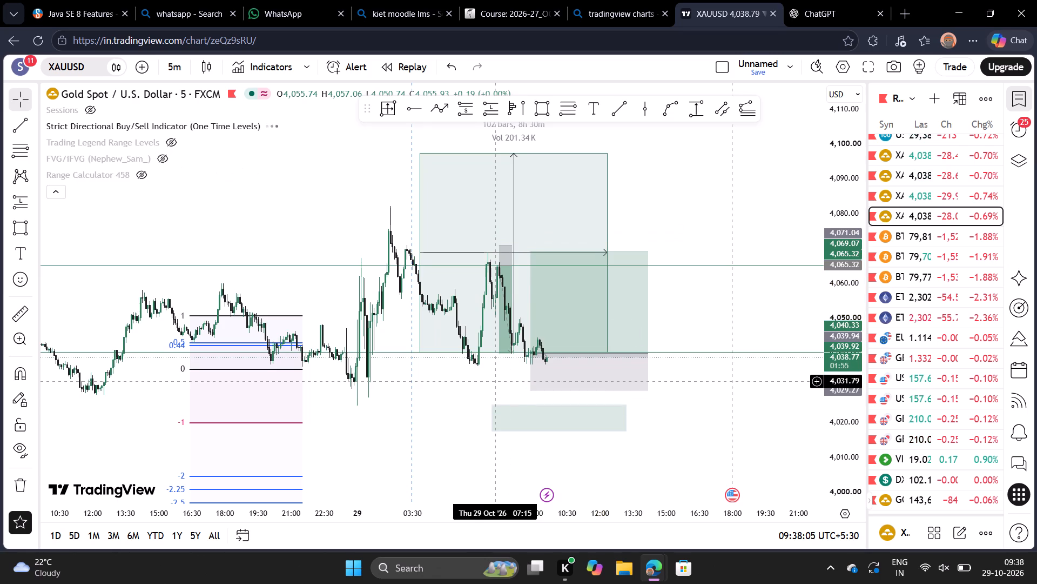
Move the date and price range so it spans about 4,036.75 to 4,093.90 and ends at 15:55 on 29 October.
{"action": "left_click_drag", "start_coordinate": [698, 298], "coordinate": [564, 270]}
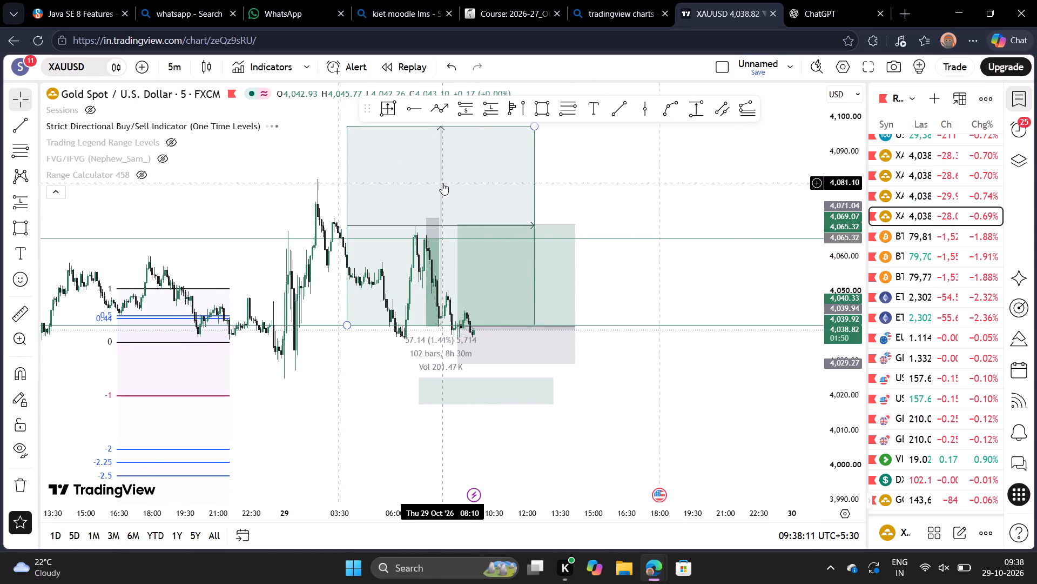
{"action": "left_click_drag", "start_coordinate": [442, 183], "coordinate": [522, 195]}
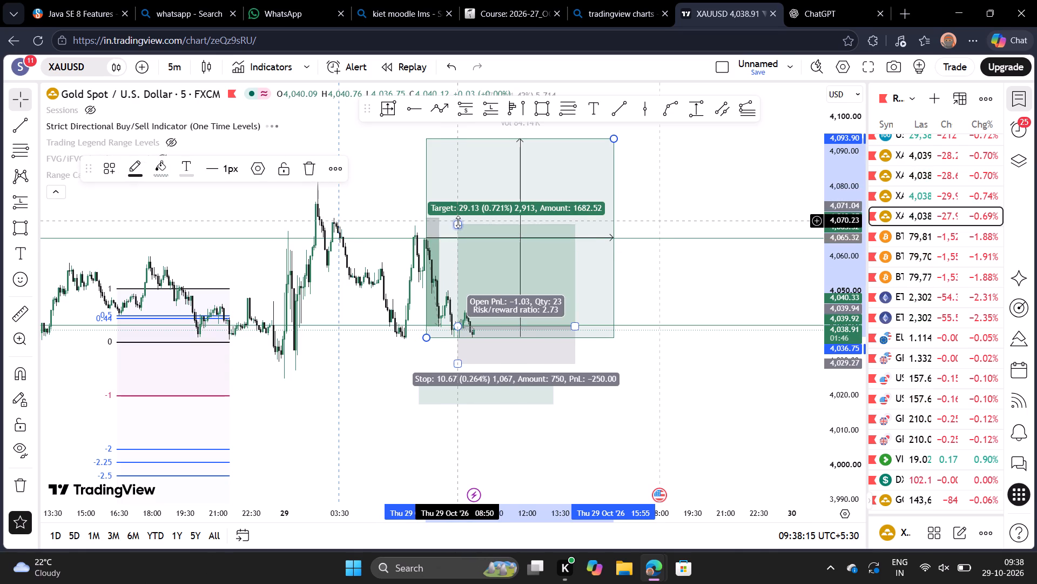
Lower the long position's target to about 4,065.18, near the upper horizontal line.
{"action": "left_click_drag", "start_coordinate": [458, 222], "coordinate": [486, 229]}
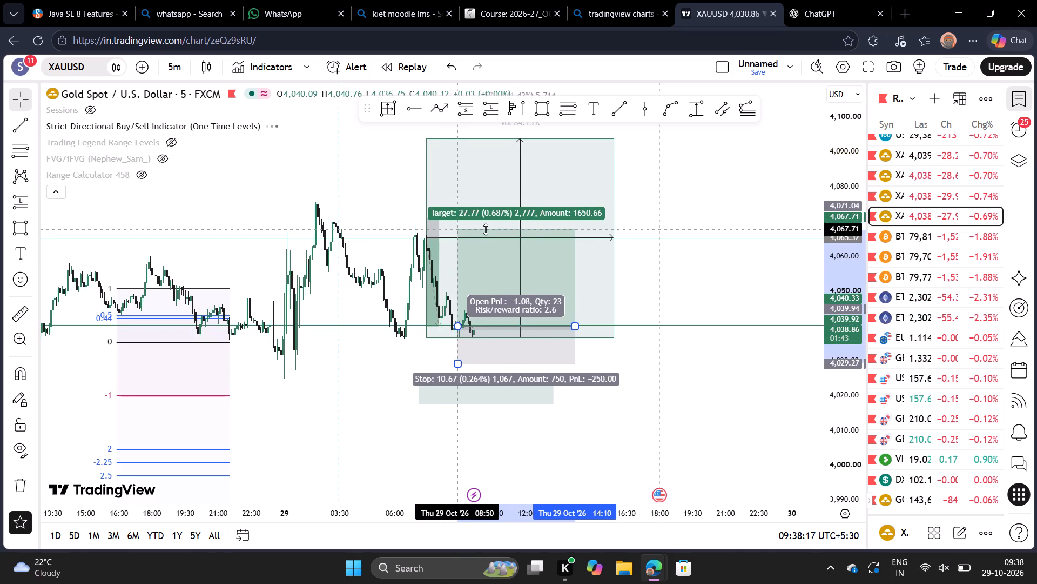
{"action": "left_click_drag", "start_coordinate": [486, 229], "coordinate": [480, 240]}
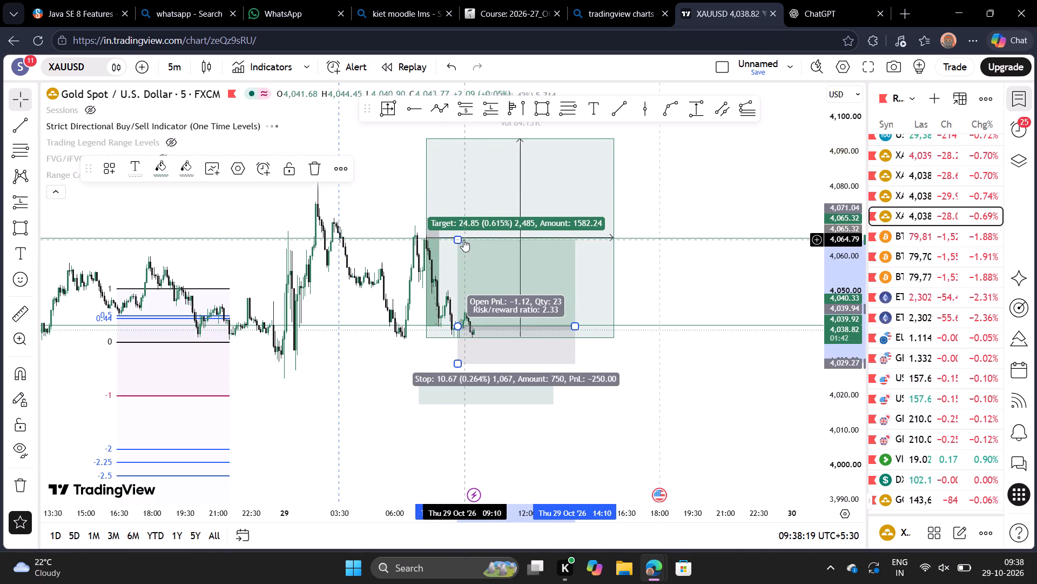
{"action": "left_click_drag", "start_coordinate": [459, 238], "coordinate": [491, 238]}
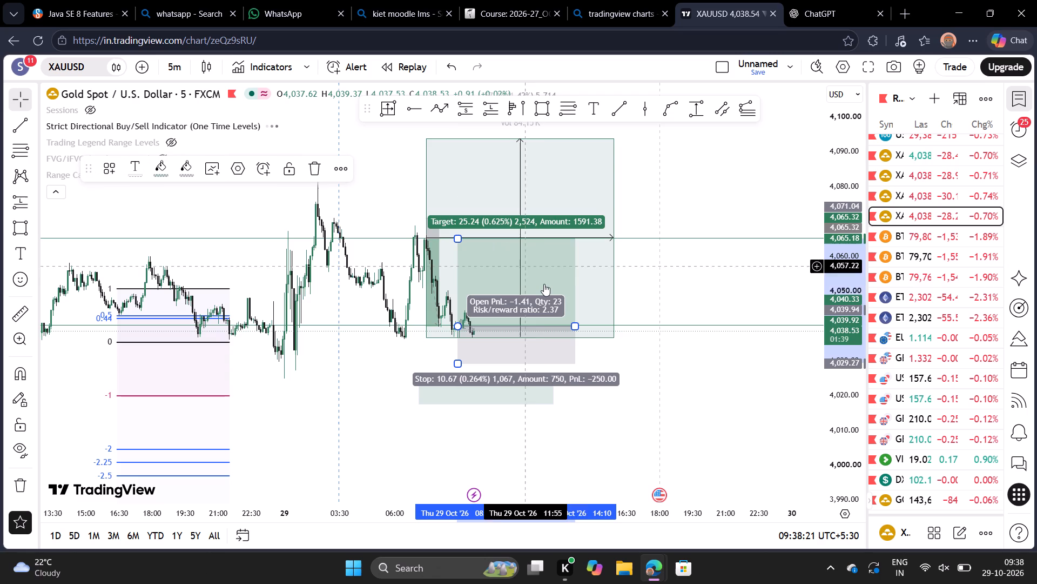
{"action": "left_click", "coordinate": [646, 301]}
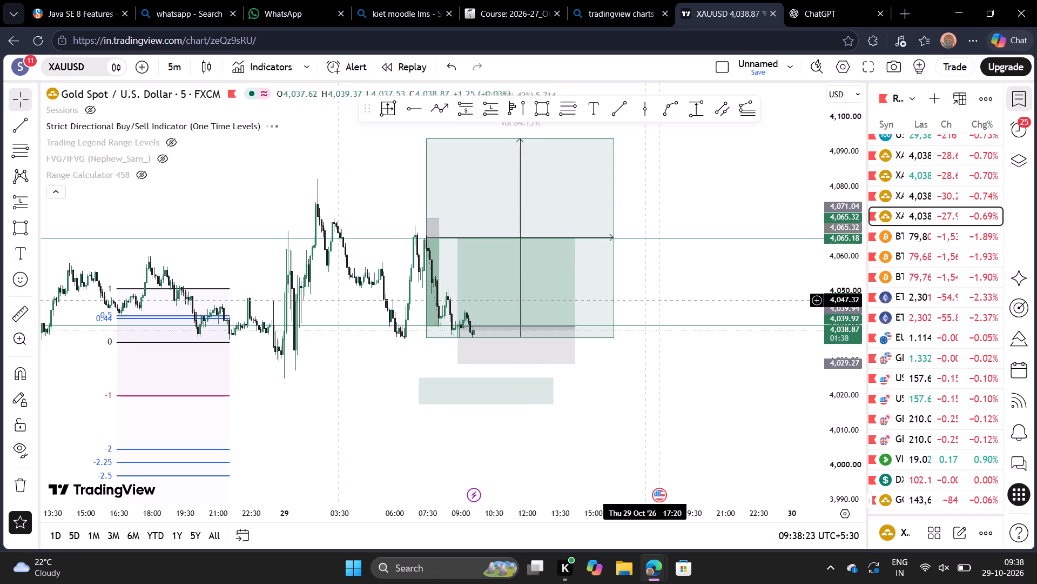
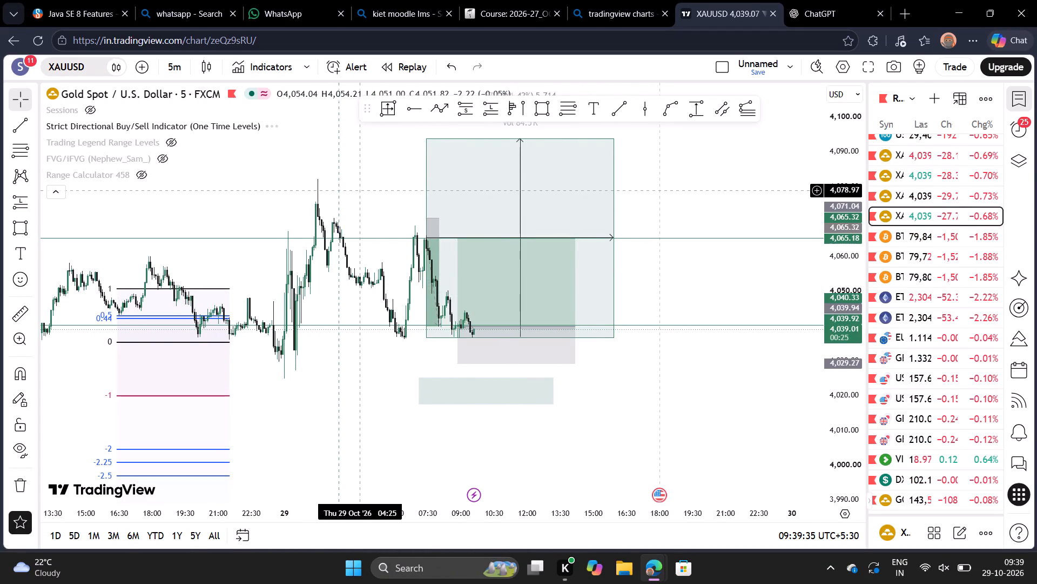
Switch the FXCM XAUUSD chart to the 15-minute interval.
{"action": "key", "text": "1"}
{"action": "key", "text": "5"}
{"action": "key", "text": "Return"}
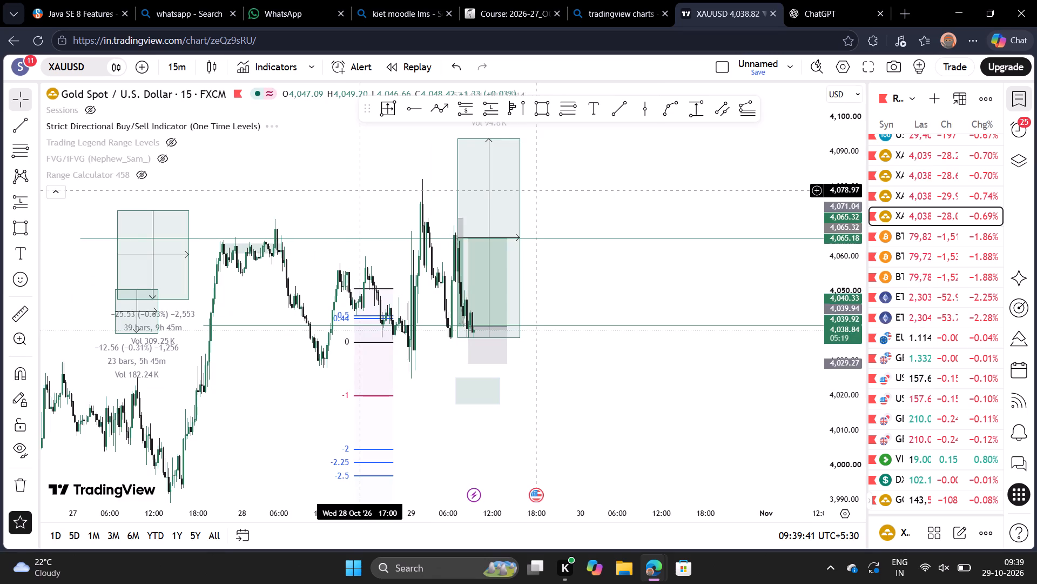
Move the date and price range so it spans 01:30 to 11:00 on 29 October, with its base at about 4,039.66.
{"action": "scroll", "coordinate": [516, 289], "scroll_direction": "up", "scroll_amount": 2}
{"action": "left_click", "coordinate": [516, 289]}
{"action": "left_click_drag", "start_coordinate": [516, 289], "coordinate": [722, 256]}
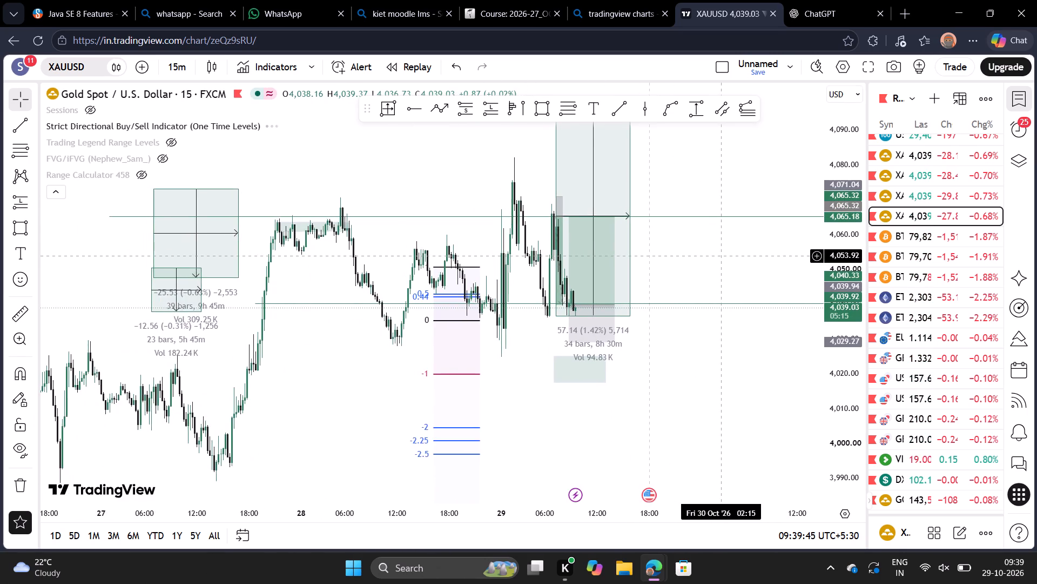
{"action": "scroll", "coordinate": [722, 256], "scroll_direction": "up", "scroll_amount": 2}
{"action": "left_click_drag", "start_coordinate": [648, 240], "coordinate": [780, 205]}
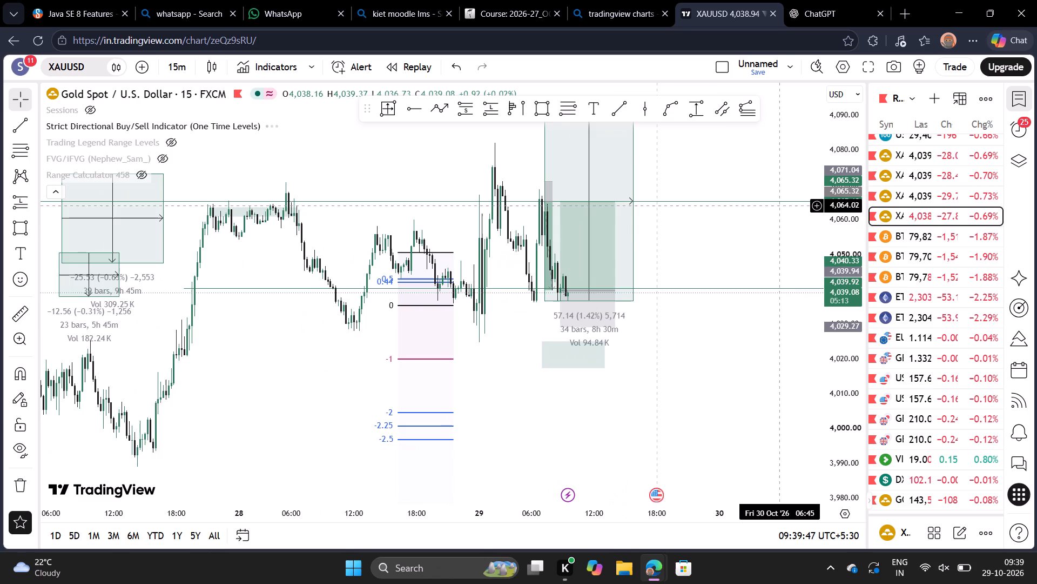
{"action": "scroll", "coordinate": [717, 250], "scroll_direction": "up", "scroll_amount": 2}
{"action": "left_click_drag", "start_coordinate": [634, 245], "coordinate": [750, 213]}
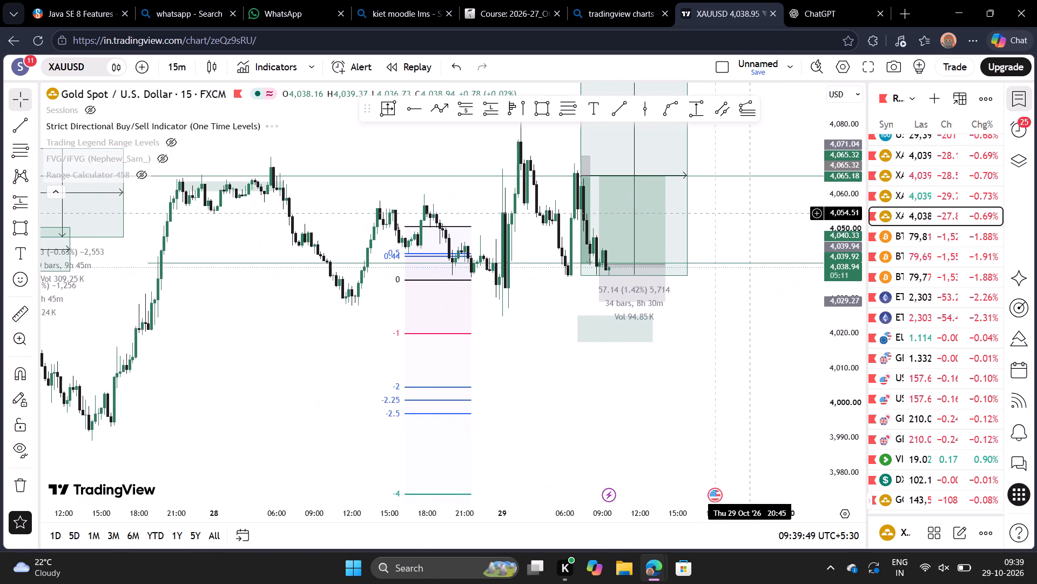
{"action": "scroll", "coordinate": [750, 213], "scroll_direction": "up", "scroll_amount": 2}
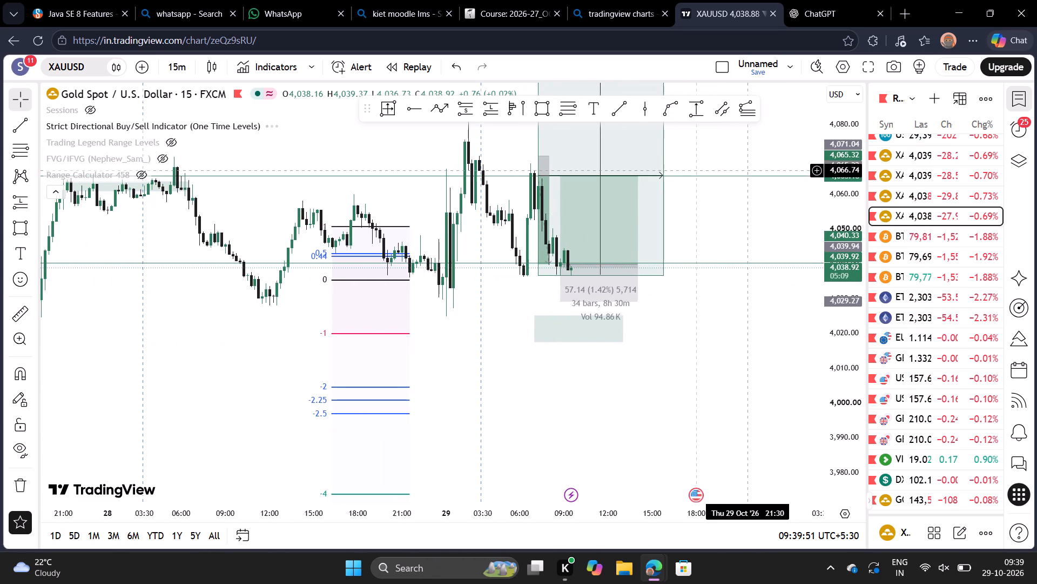
{"action": "left_click_drag", "start_coordinate": [748, 171], "coordinate": [690, 229]}
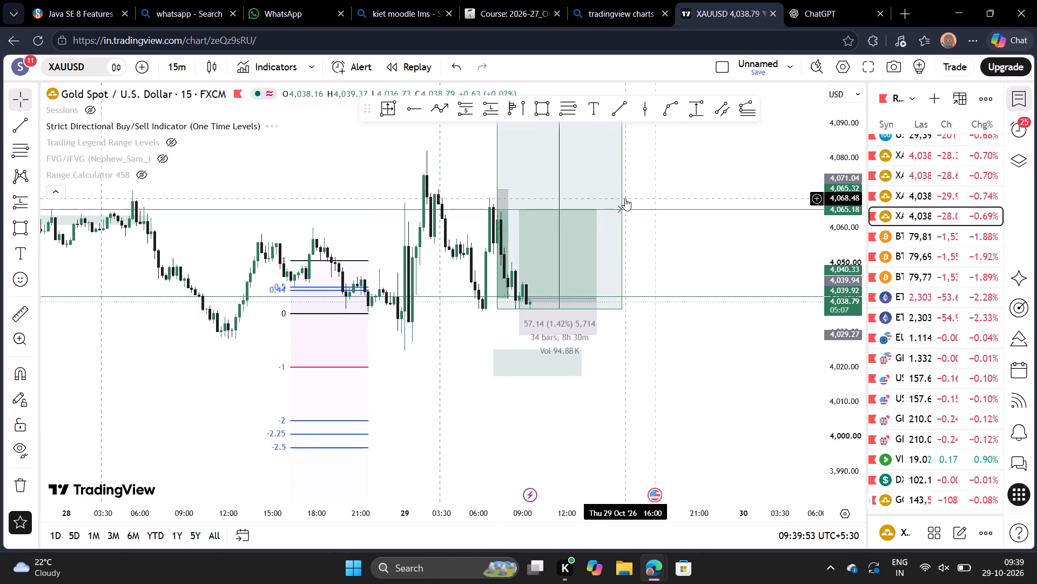
{"action": "left_click_drag", "start_coordinate": [623, 198], "coordinate": [575, 205]}
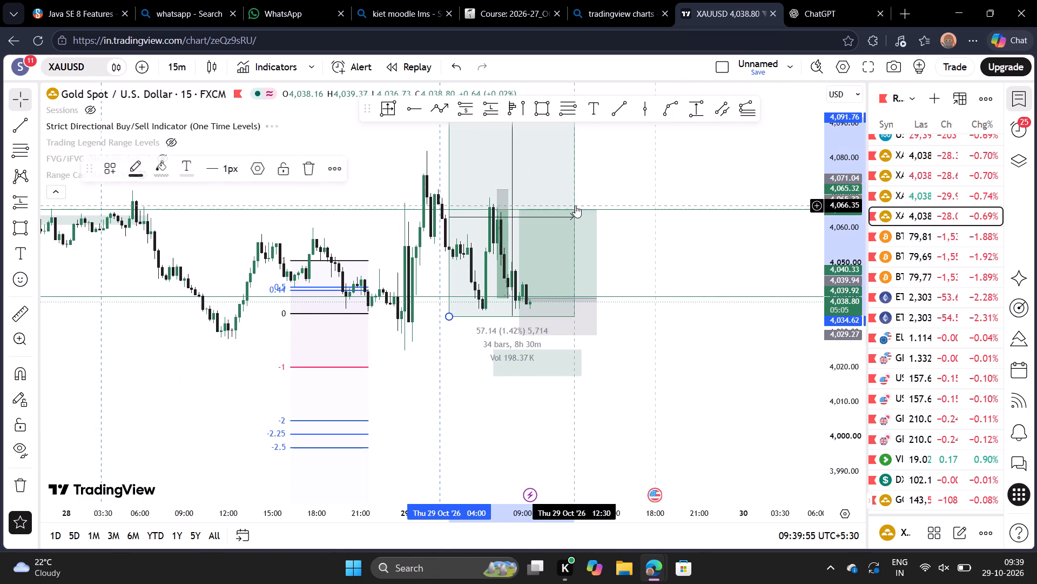
{"action": "left_click_drag", "start_coordinate": [575, 163], "coordinate": [550, 145]}
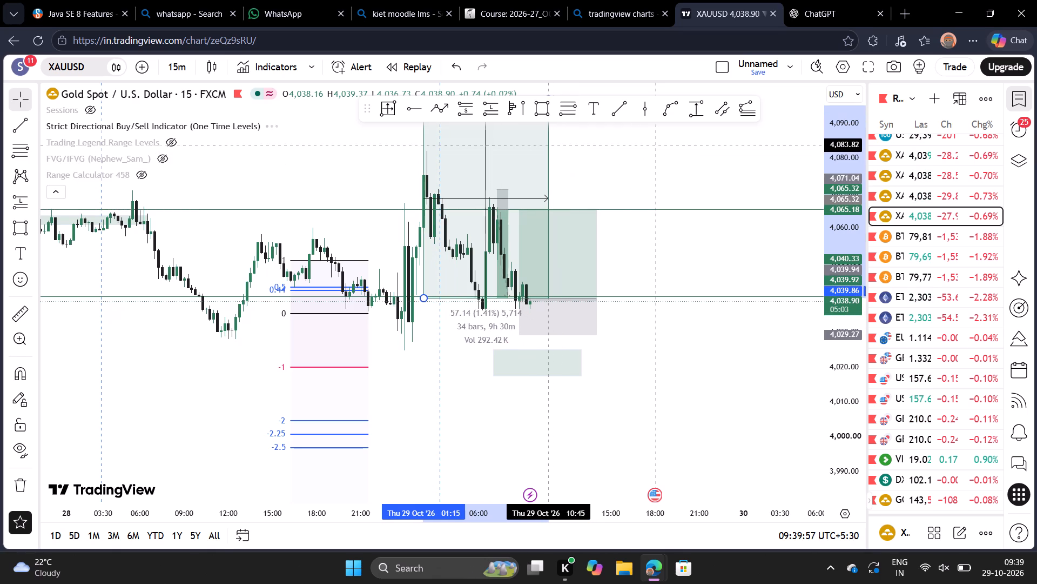
{"action": "left_click_drag", "start_coordinate": [550, 145], "coordinate": [552, 145]}
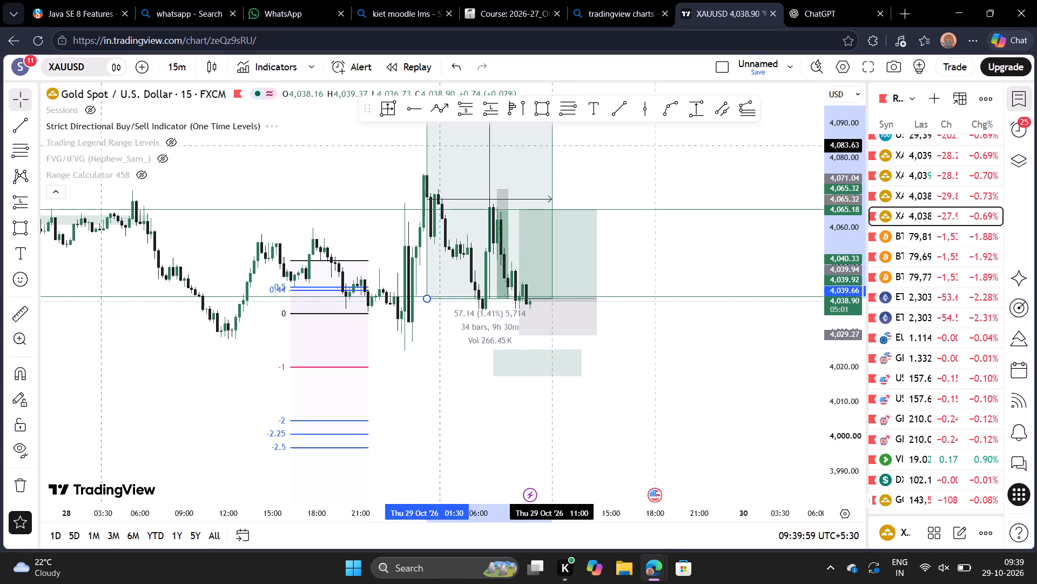
Move the date and price range clear of the candles, spanning 15:45 on 29 October to 00:15 on 30 October, about 4,035.98 to 4,093.12.
{"action": "left_click_drag", "start_coordinate": [552, 145], "coordinate": [560, 151]}
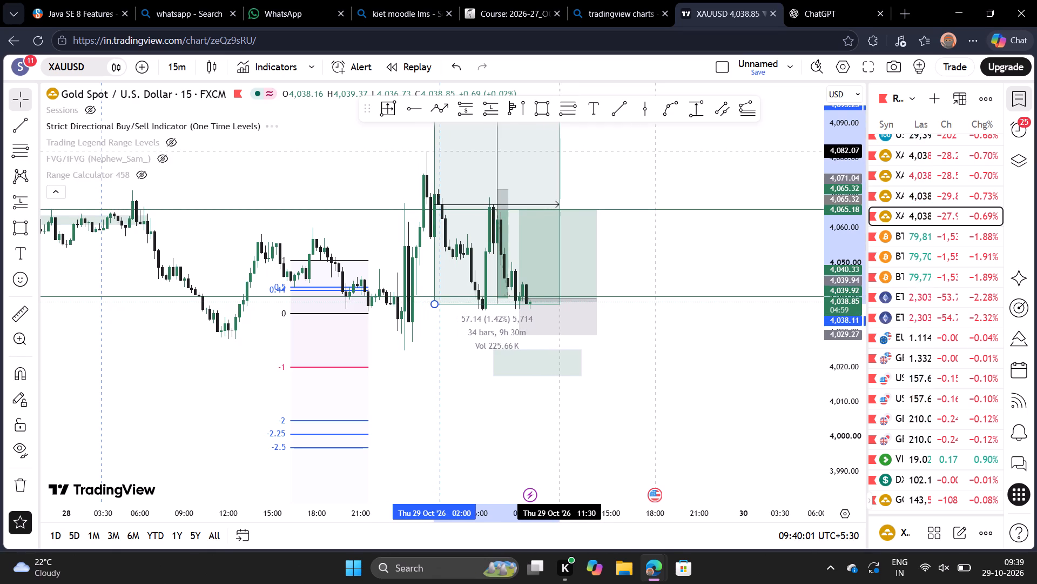
{"action": "left_click_drag", "start_coordinate": [560, 151], "coordinate": [564, 151]}
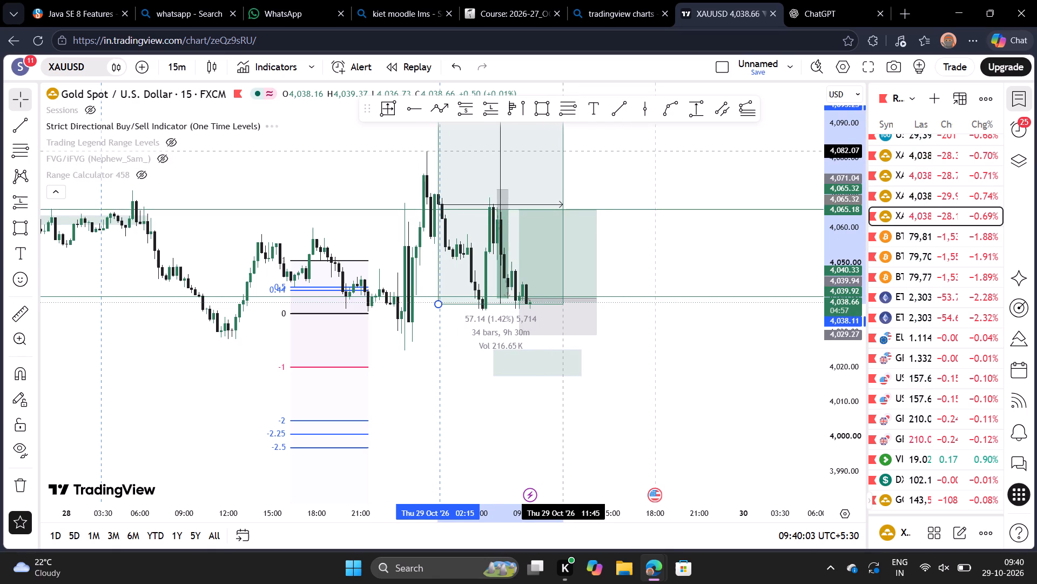
{"action": "left_click_drag", "start_coordinate": [564, 151], "coordinate": [570, 156]}
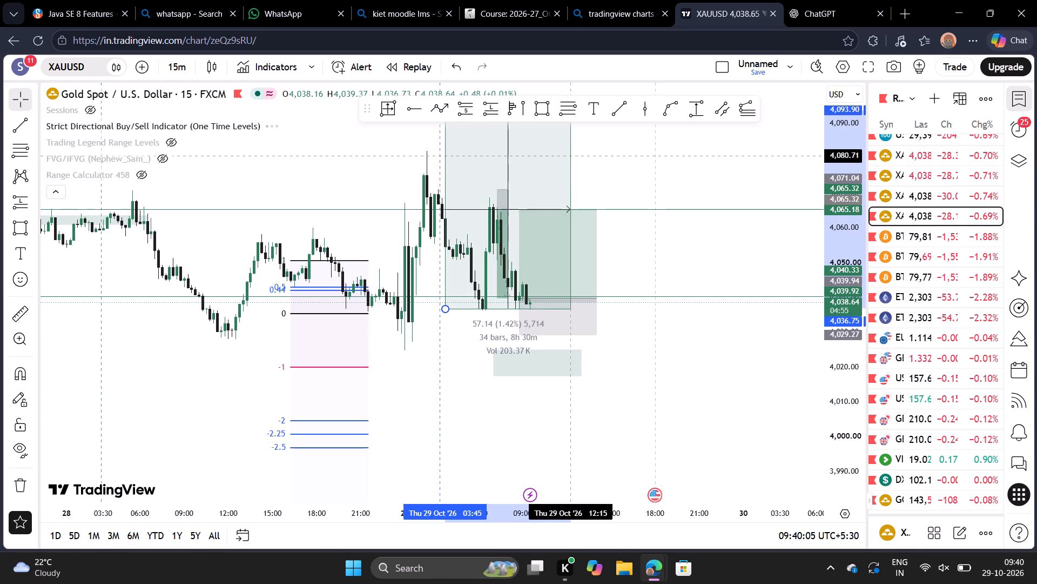
{"action": "left_click_drag", "start_coordinate": [570, 156], "coordinate": [576, 154]}
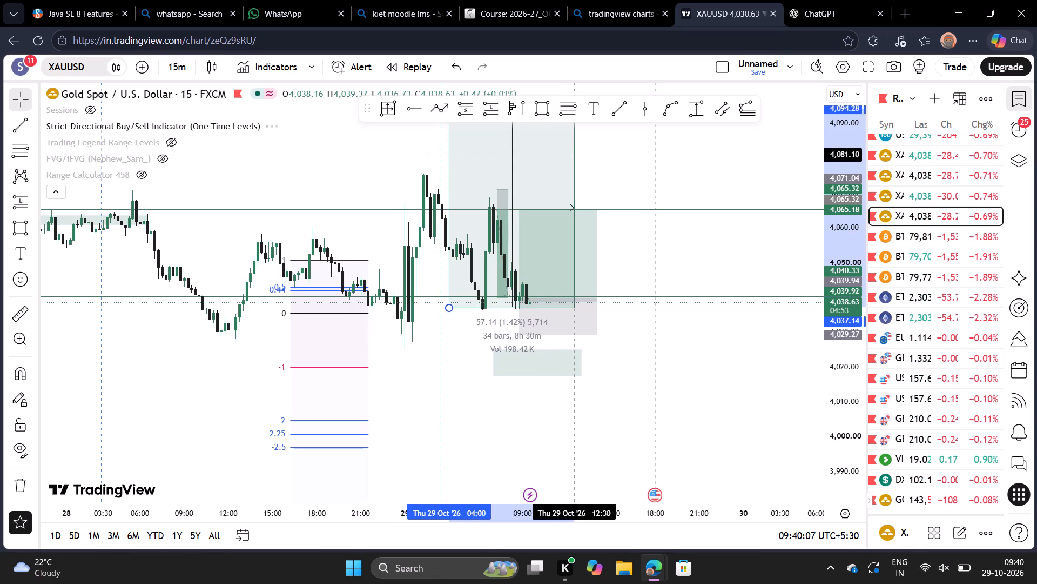
{"action": "left_click_drag", "start_coordinate": [576, 154], "coordinate": [576, 151]}
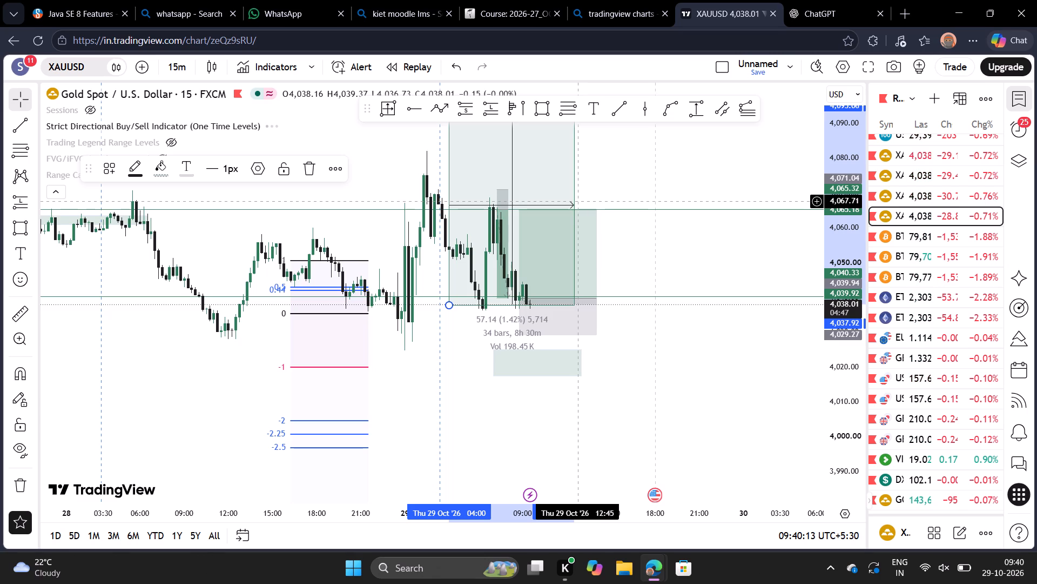
{"action": "left_click_drag", "start_coordinate": [571, 204], "coordinate": [743, 210]}
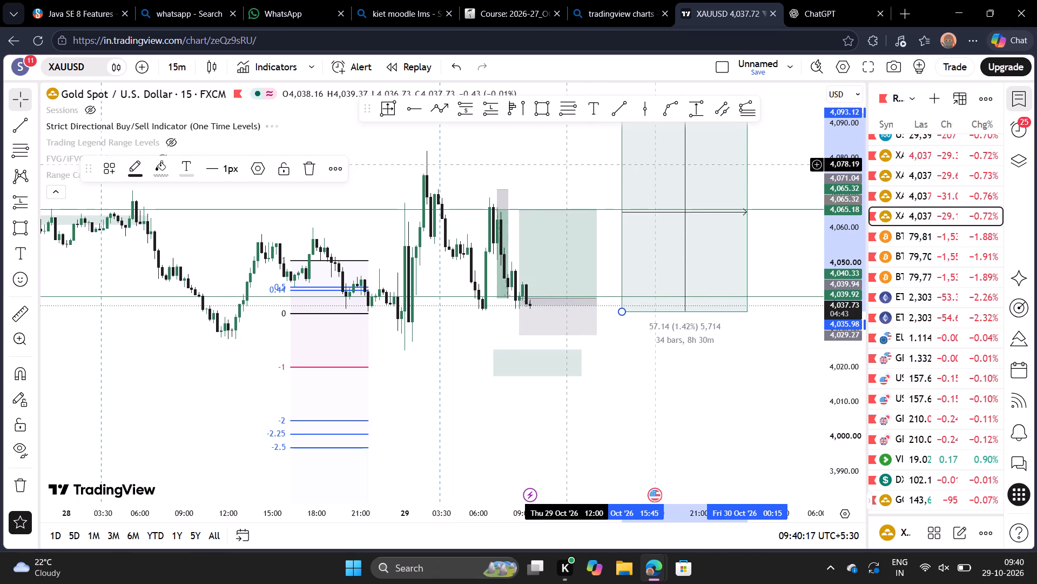
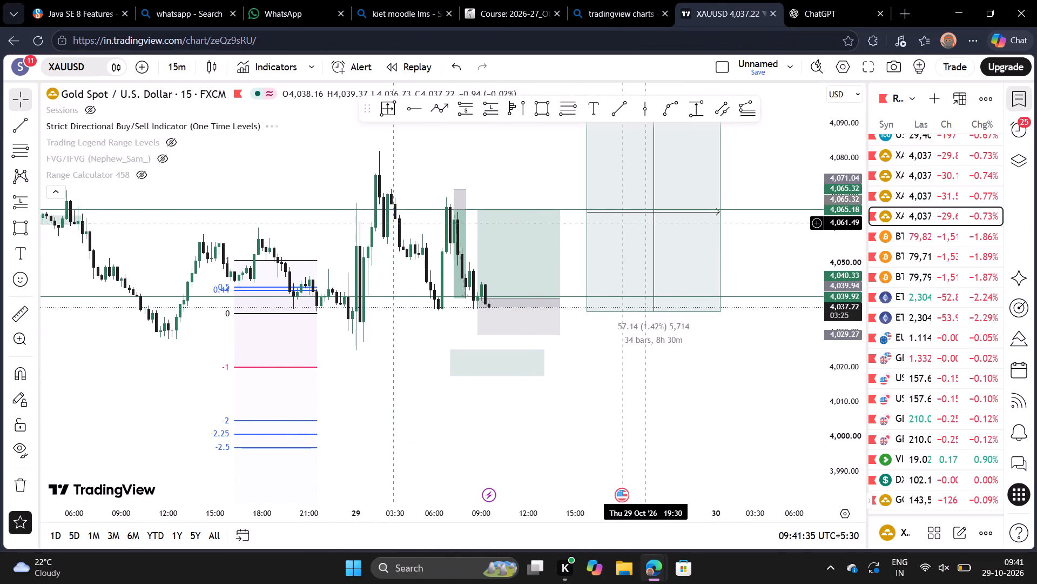
Move the date and price range past the latest candles to early 30 October, spanning about 4,010 to 4,067.
{"action": "left_click_drag", "start_coordinate": [653, 227], "coordinate": [799, 318]}
{"action": "left_click_drag", "start_coordinate": [639, 249], "coordinate": [663, 208]}
{"action": "scroll", "coordinate": [641, 225], "scroll_direction": "up", "scroll_amount": 1}
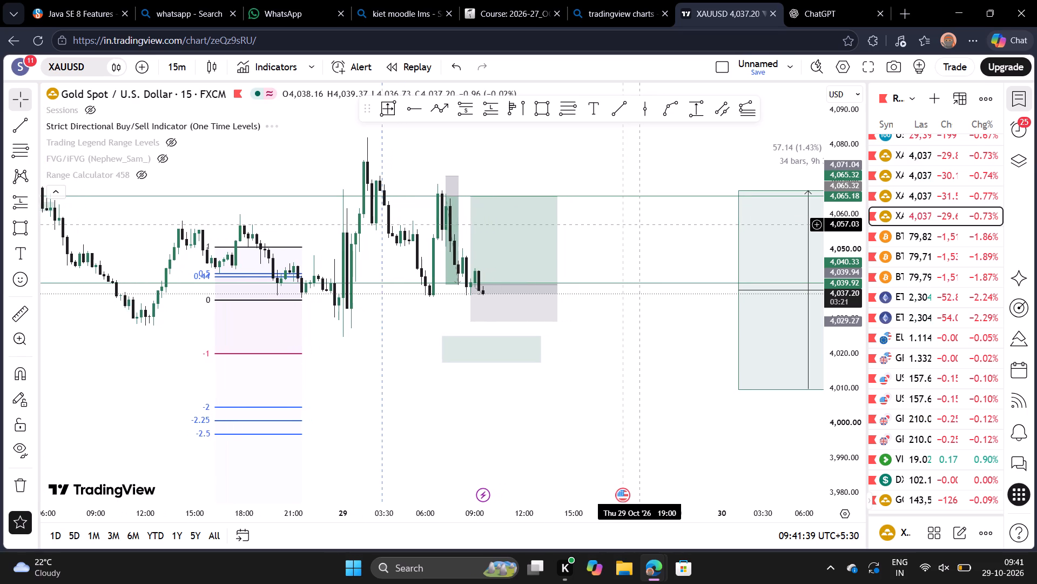
{"action": "left_click_drag", "start_coordinate": [641, 225], "coordinate": [672, 223]}
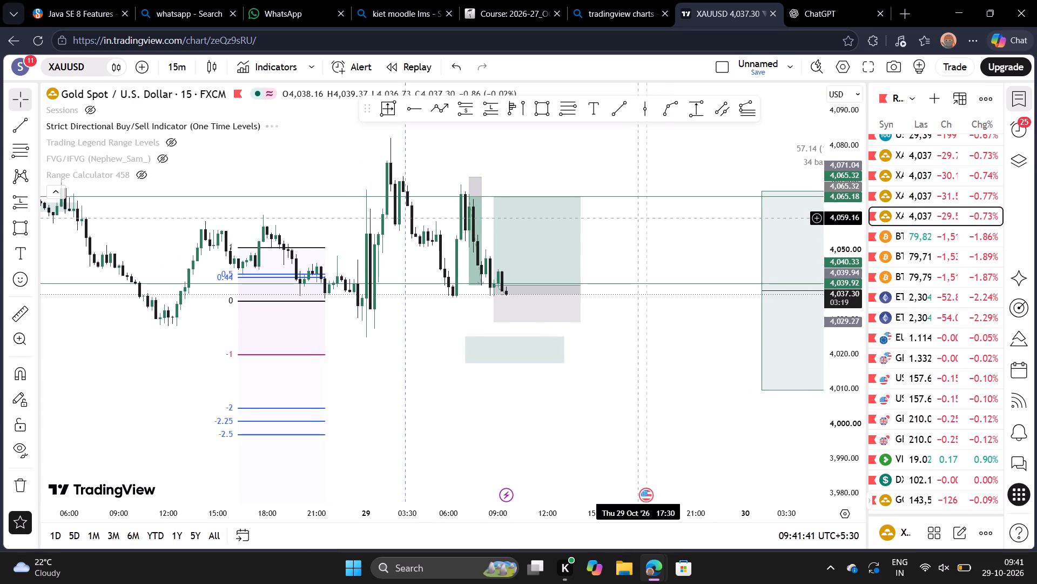
Switch the FXCM XAUUSD chart to the 5-minute interval.
{"action": "left_click_drag", "start_coordinate": [767, 296], "coordinate": [540, 286]}
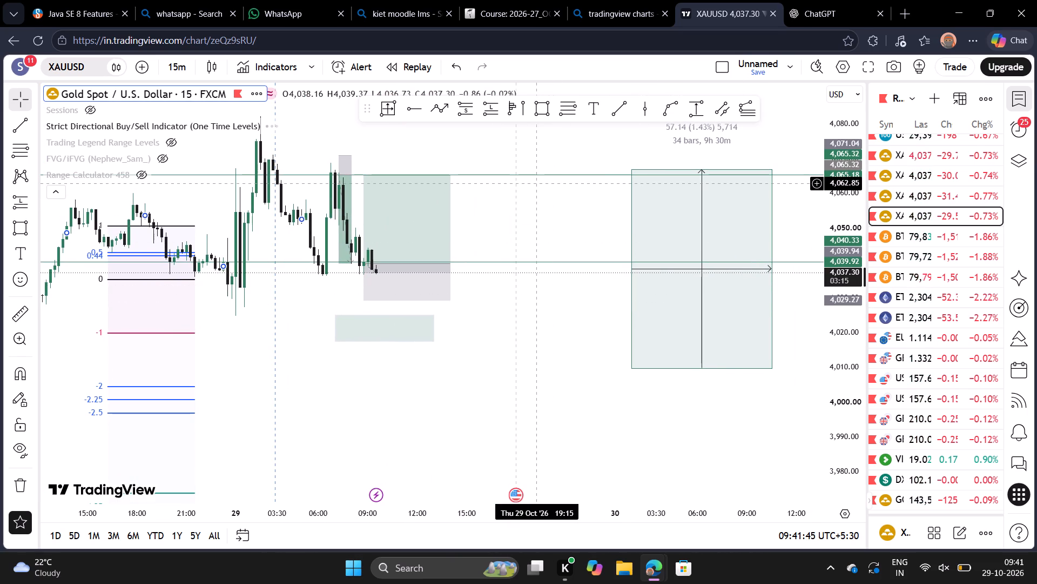
{"action": "key", "text": "5"}
{"action": "key", "text": "Return"}
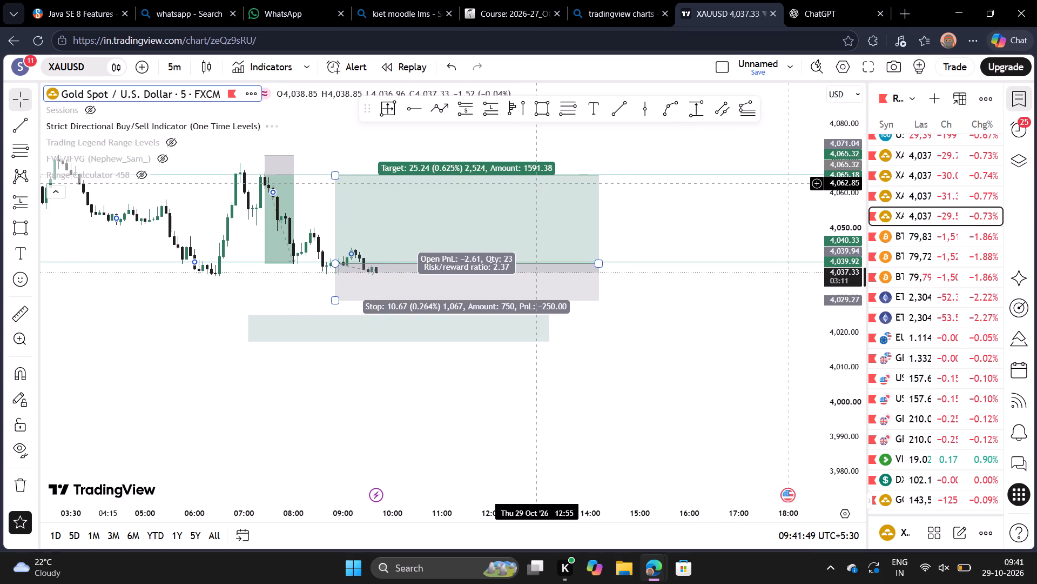
Delete the Fibonacci retracement spanning 16:25 to 21:30 on 28 October.
{"action": "scroll", "coordinate": [536, 183], "scroll_direction": "down", "scroll_amount": 1}
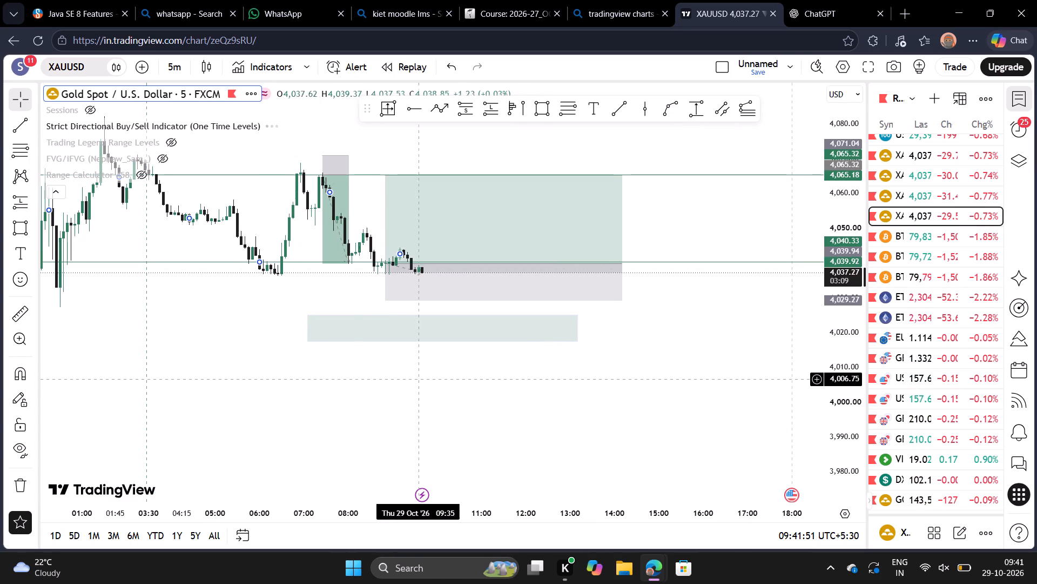
{"action": "left_click_drag", "start_coordinate": [372, 158], "coordinate": [434, 156]}
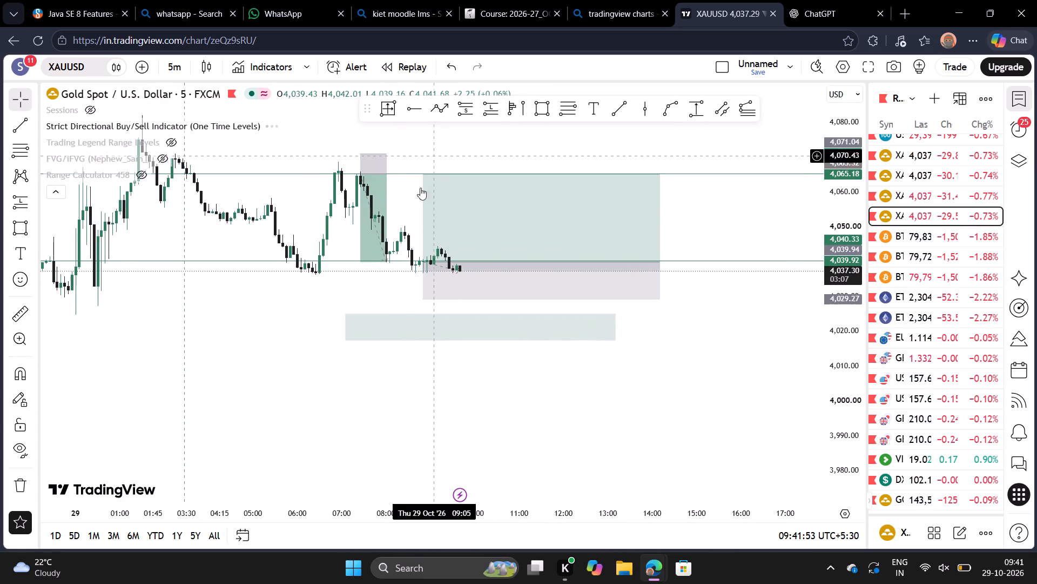
{"action": "scroll", "coordinate": [370, 323], "scroll_direction": "down", "scroll_amount": 4}
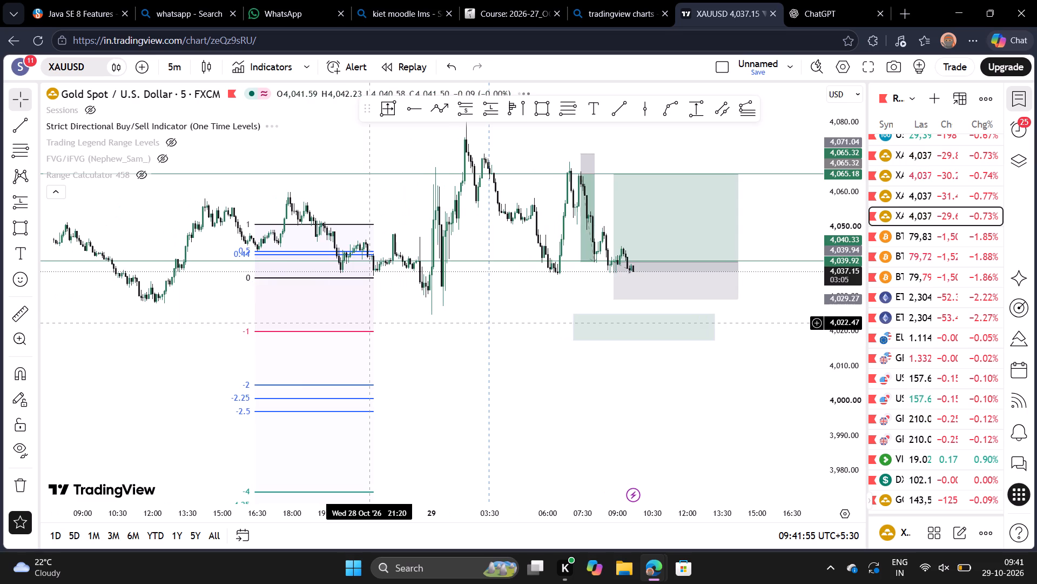
{"action": "left_click", "coordinate": [366, 331]}
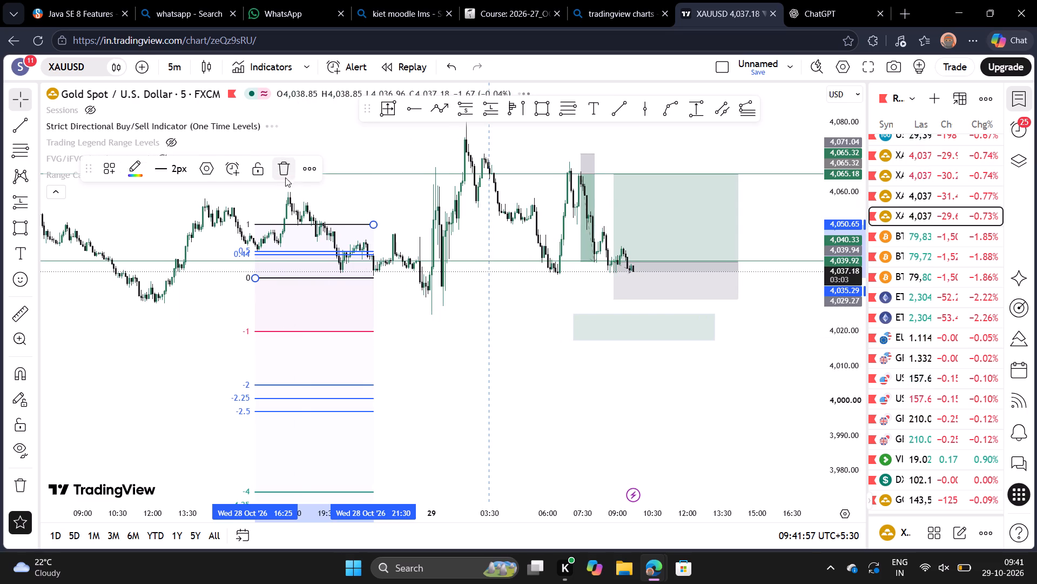
{"action": "left_click", "coordinate": [284, 176]}
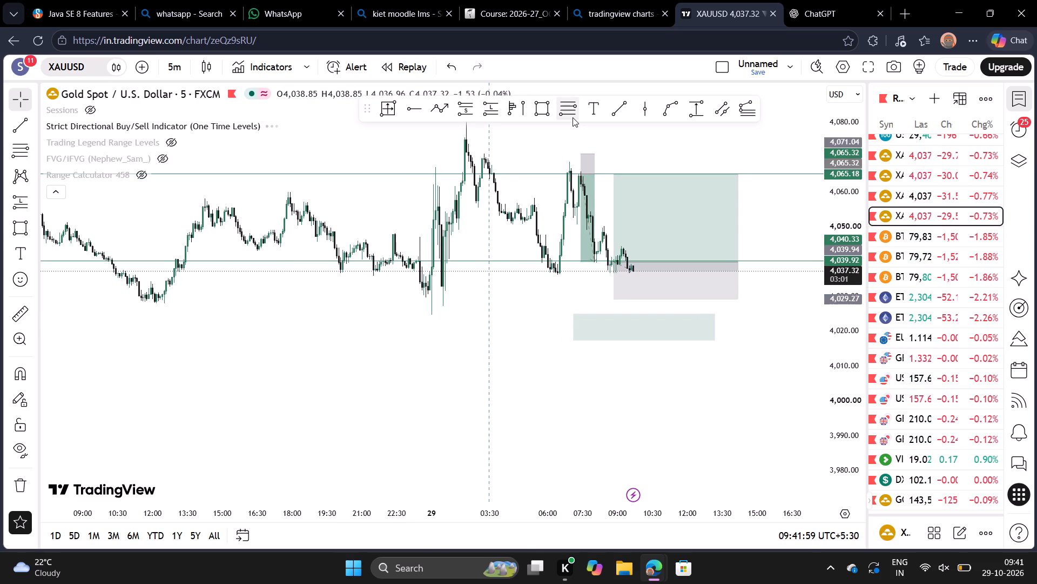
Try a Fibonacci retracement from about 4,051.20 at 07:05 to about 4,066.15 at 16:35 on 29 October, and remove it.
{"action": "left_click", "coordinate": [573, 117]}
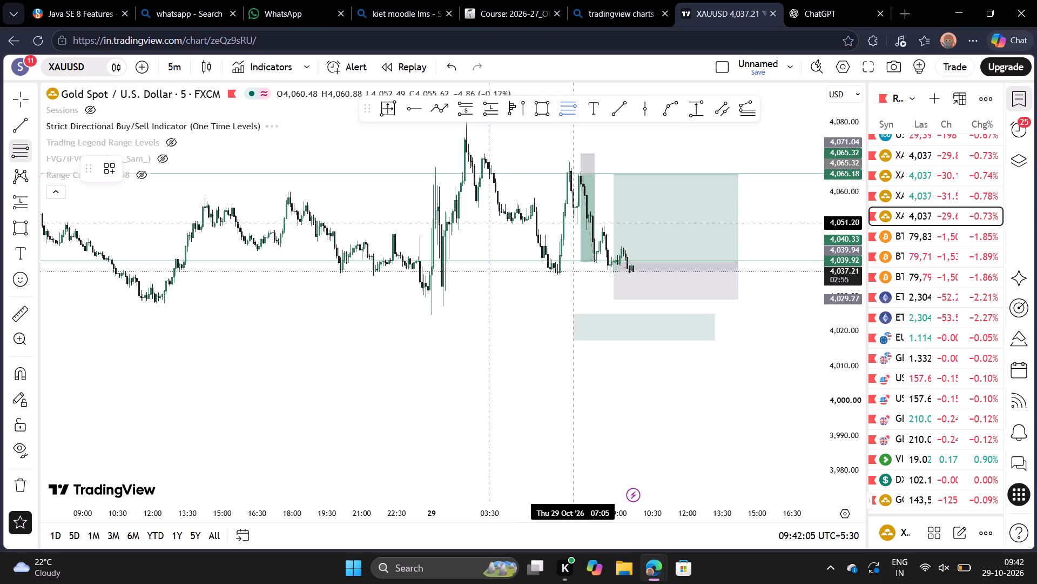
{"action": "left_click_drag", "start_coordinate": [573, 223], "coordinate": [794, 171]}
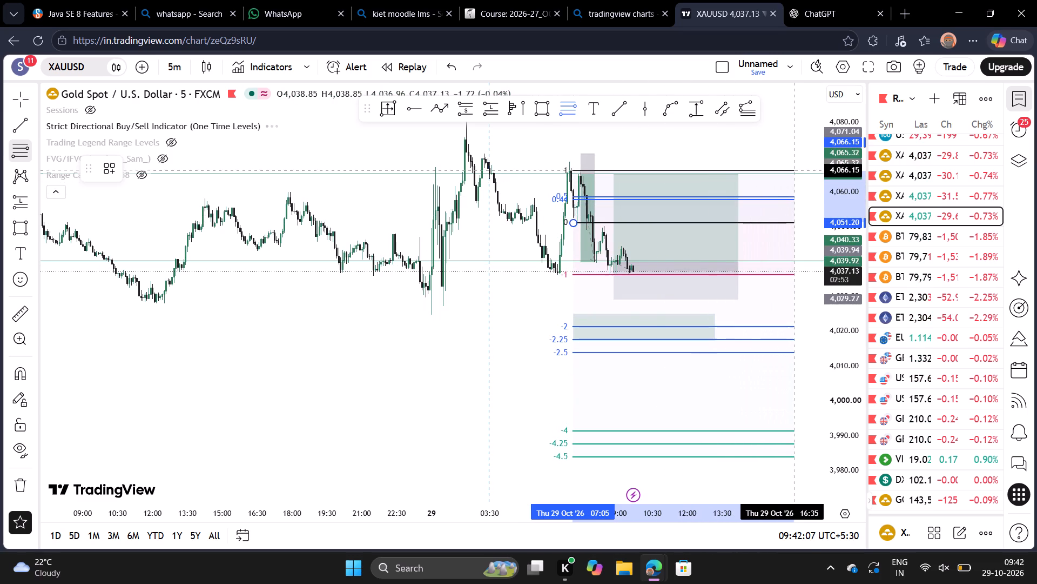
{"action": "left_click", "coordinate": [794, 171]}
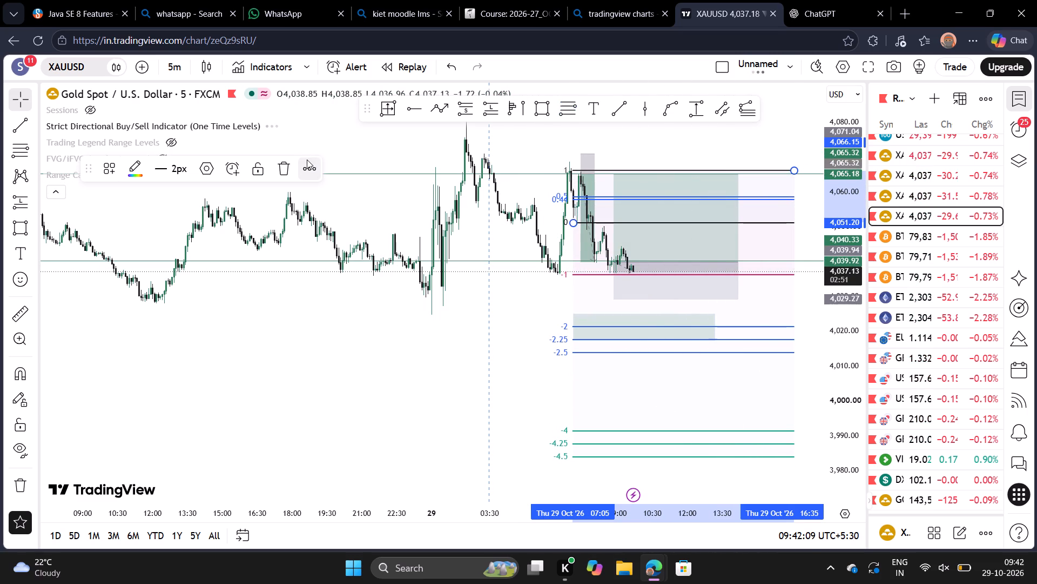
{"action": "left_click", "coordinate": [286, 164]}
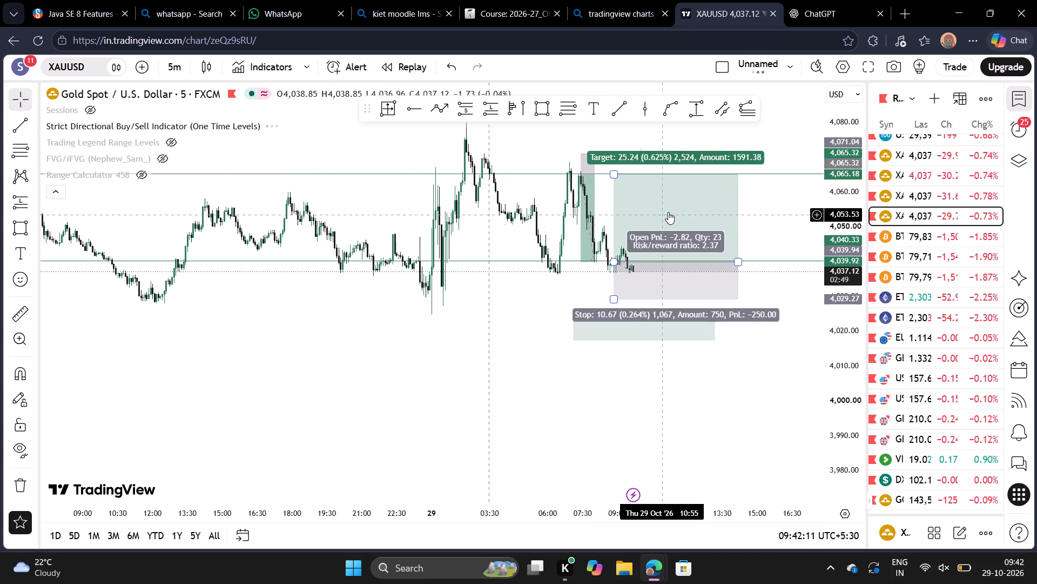
Move the larger long position down to an entry of about 4,025.19 and target of 4,050.43, with its stop at about 4,017.23.
{"action": "left_click_drag", "start_coordinate": [669, 211], "coordinate": [686, 262]}
{"action": "left_click_drag", "start_coordinate": [632, 349], "coordinate": [649, 341]}
{"action": "left_click", "coordinate": [643, 387]}
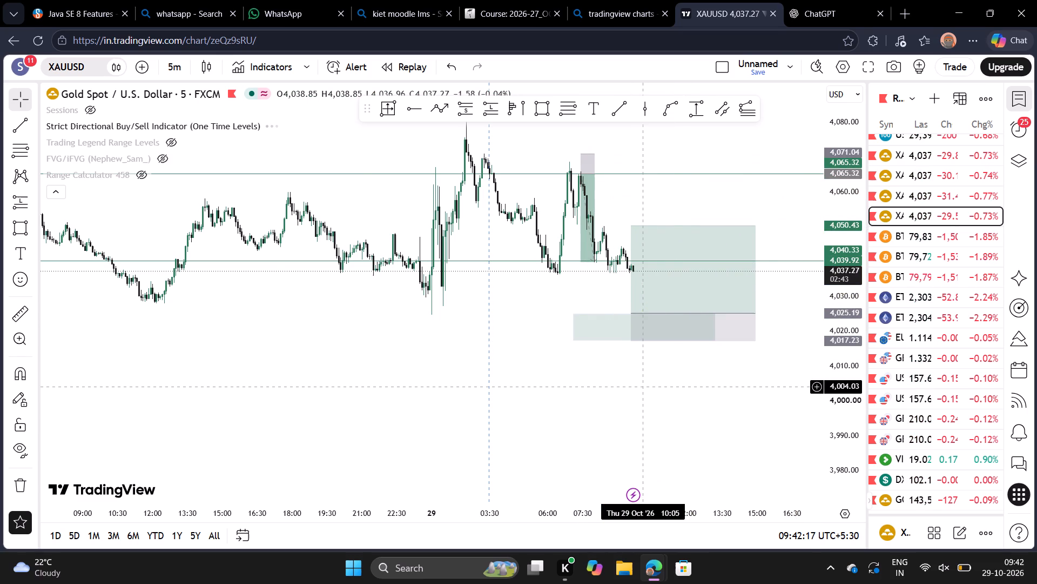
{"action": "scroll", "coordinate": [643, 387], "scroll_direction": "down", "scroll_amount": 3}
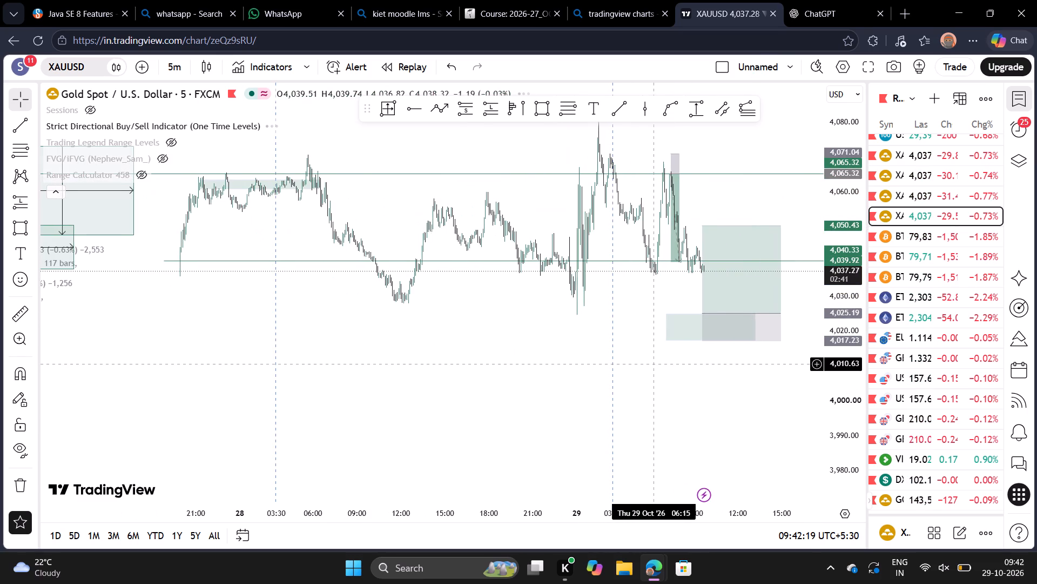